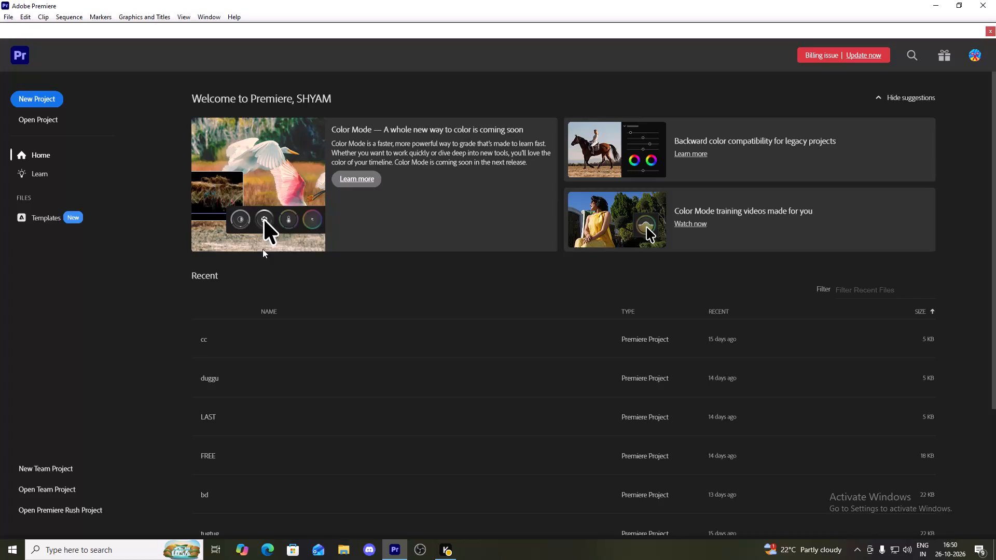
Create a new project, keeping the default name, Music folder location and no template.
left_click(54, 99)
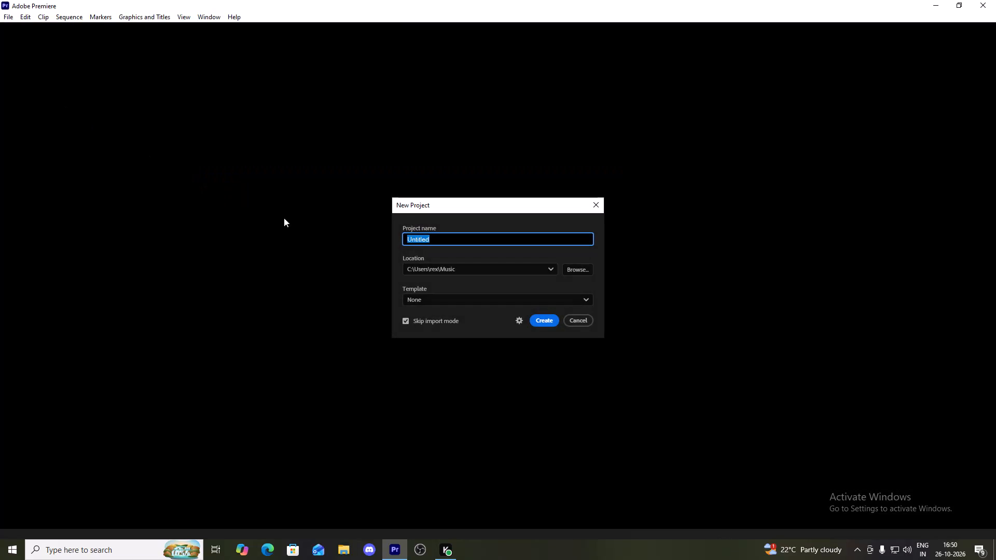
left_click(539, 321)
left_click(557, 312)
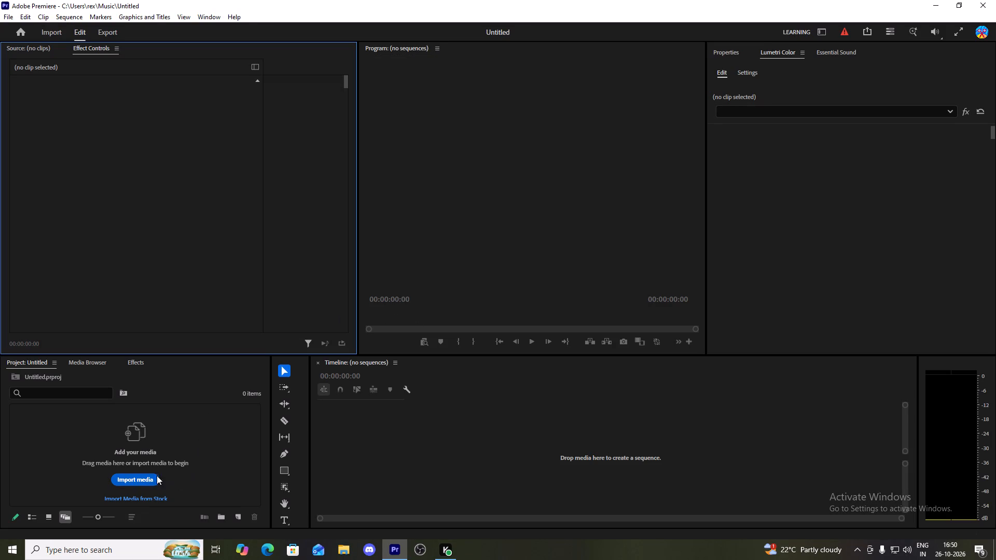
left_click(148, 476)
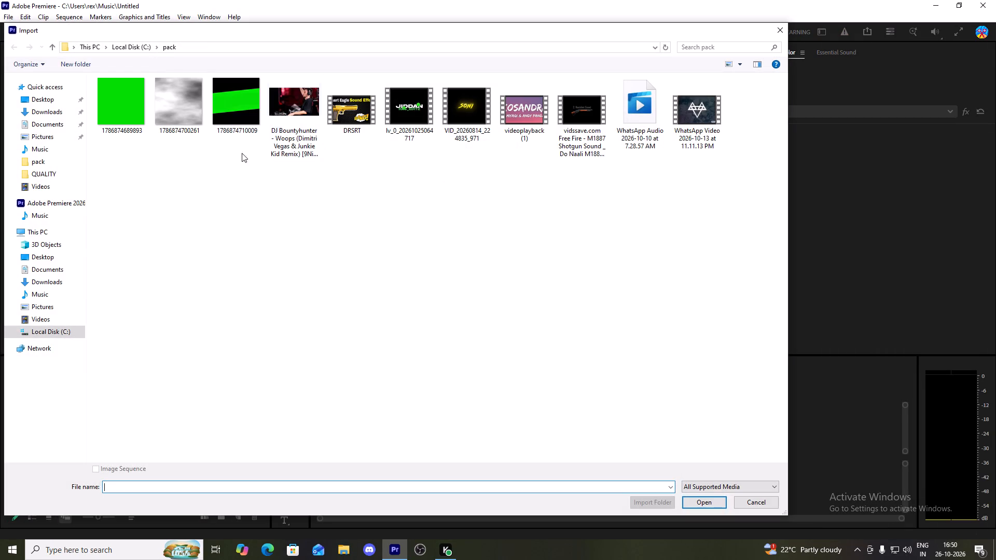
left_click(60, 191)
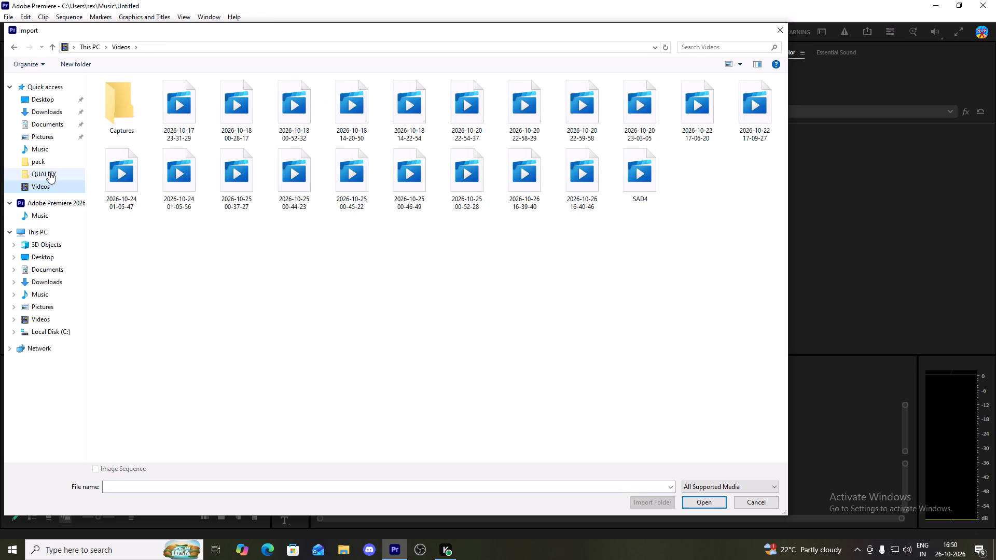
left_click(588, 186)
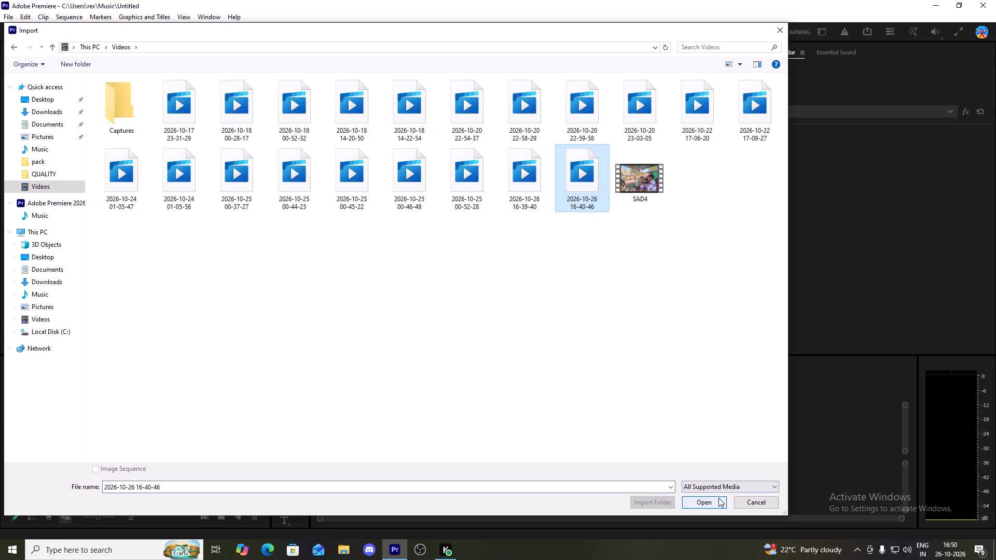
left_click(713, 500)
Place the imported video on the empty timeline to create a sequence from it.
left_click_drag(85, 446, 398, 429)
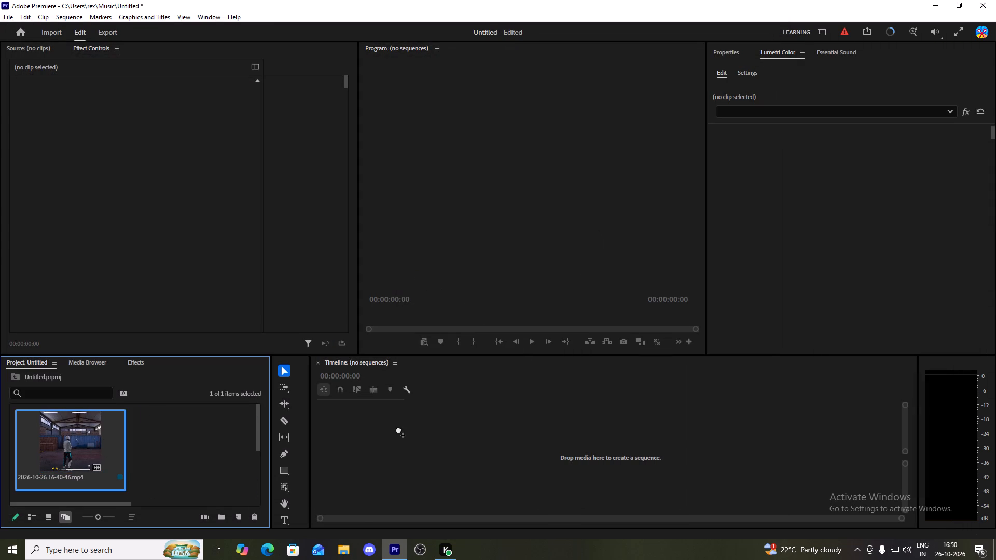
left_click_drag(398, 429, 343, 441)
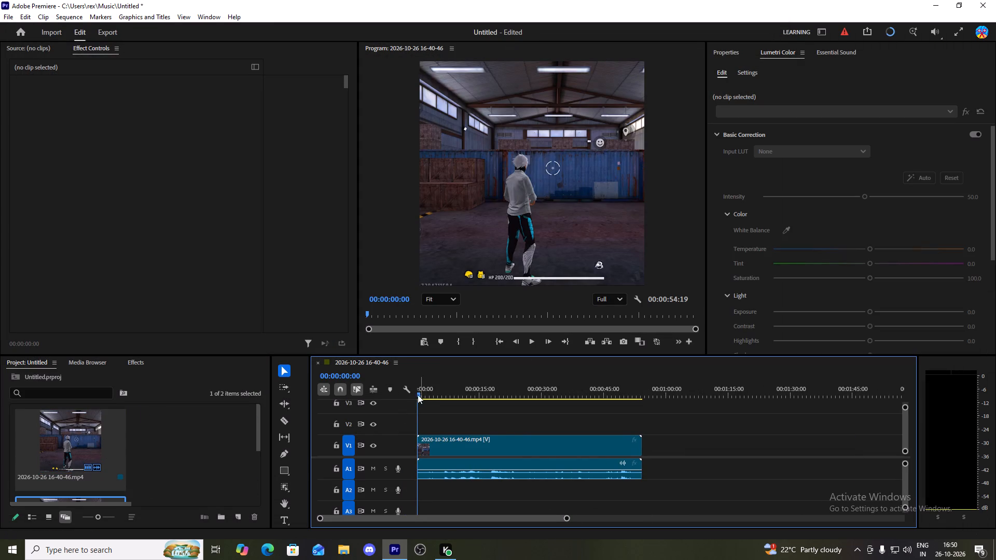
Scrub through the footage to find the character's emote start and split the clip there at 00:00:39:25.
left_click_drag(417, 395, 437, 400)
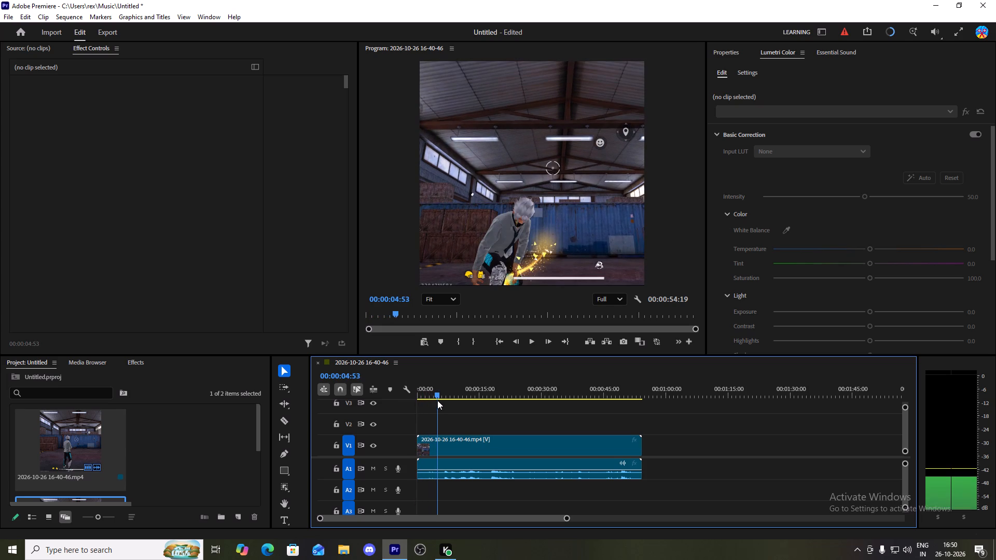
left_click_drag(437, 400, 431, 401)
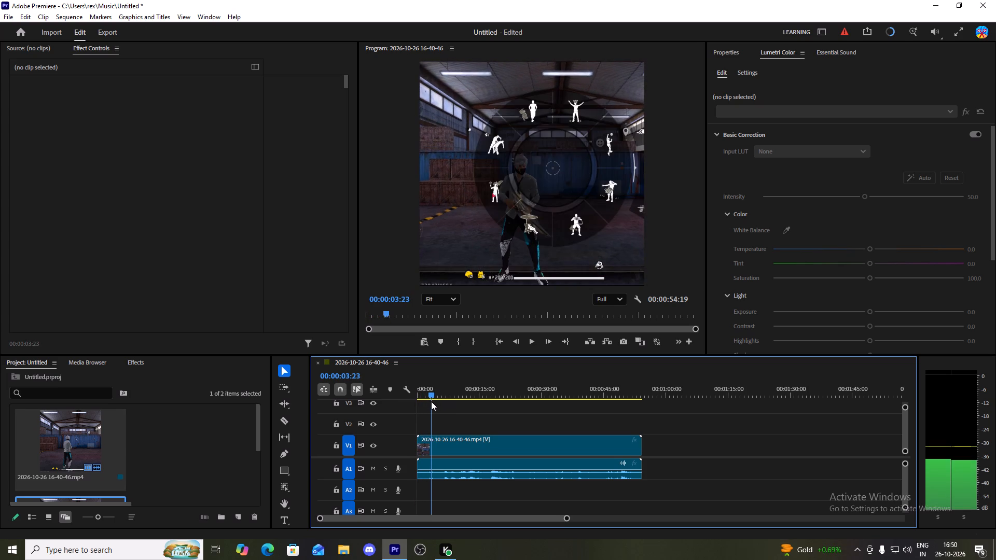
left_click_drag(431, 401, 601, 433)
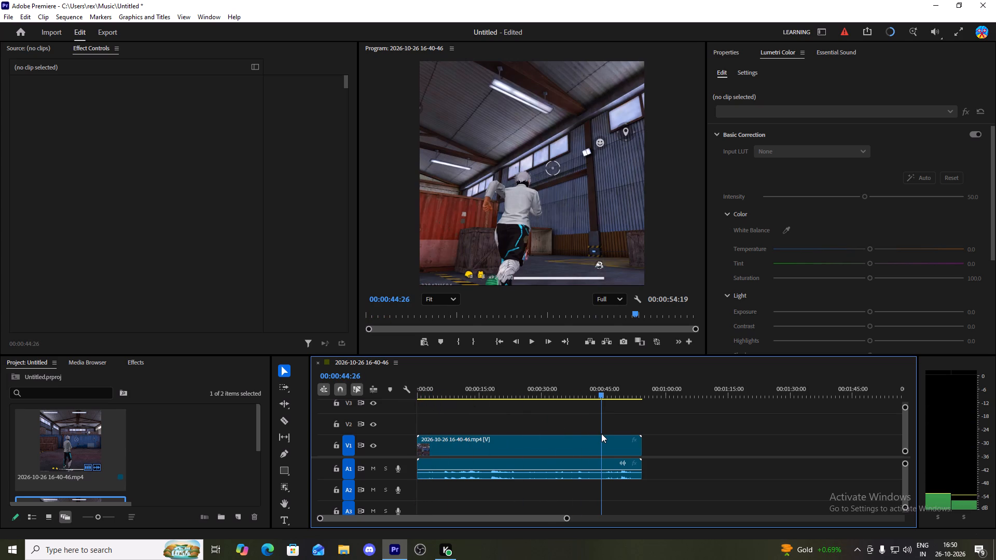
left_click_drag(601, 433, 591, 437)
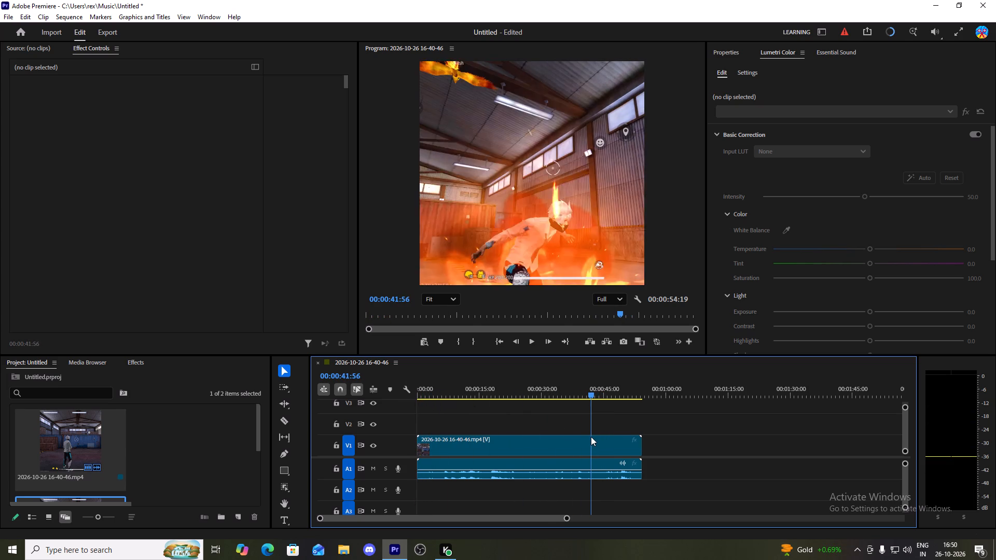
left_click_drag(591, 437, 583, 437)
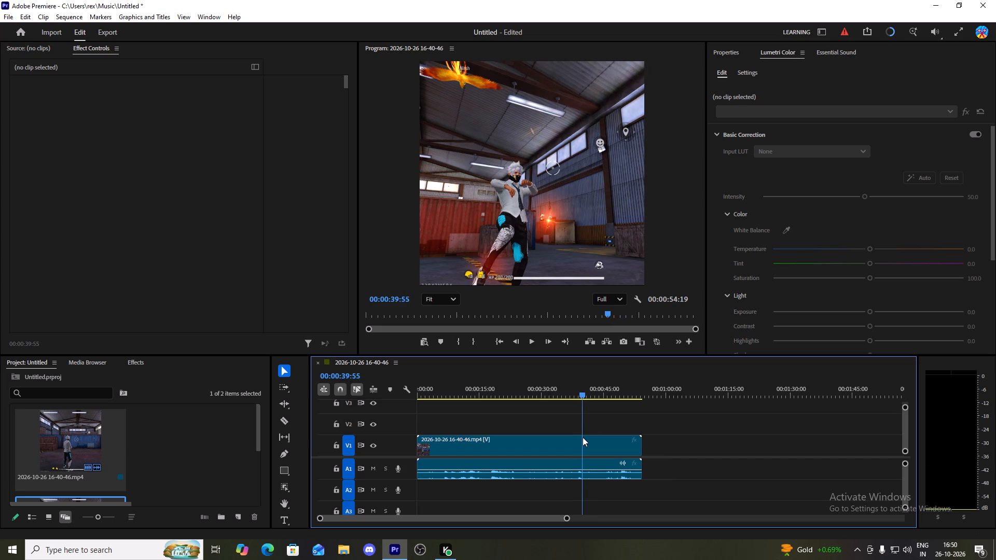
left_click_drag(583, 437, 578, 438)
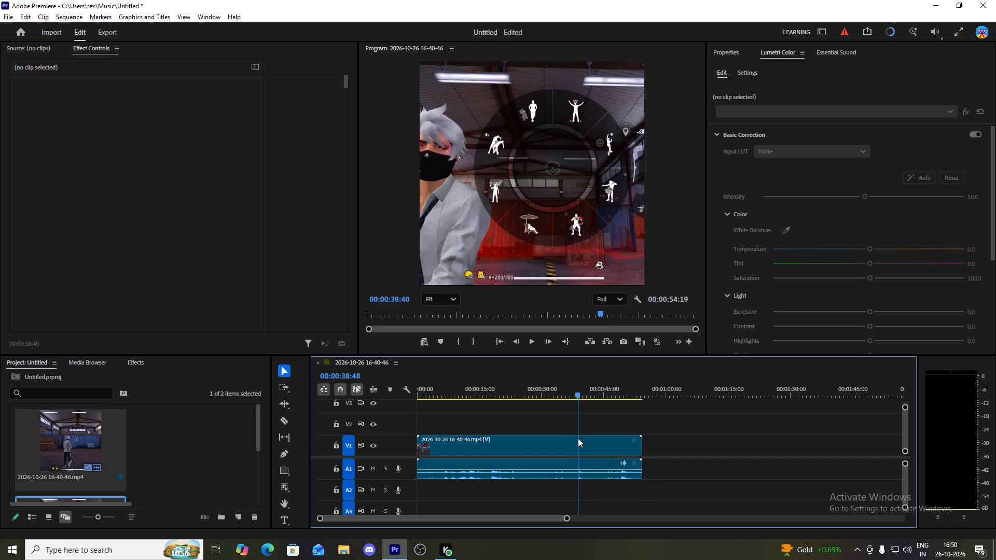
left_click_drag(578, 438, 580, 440)
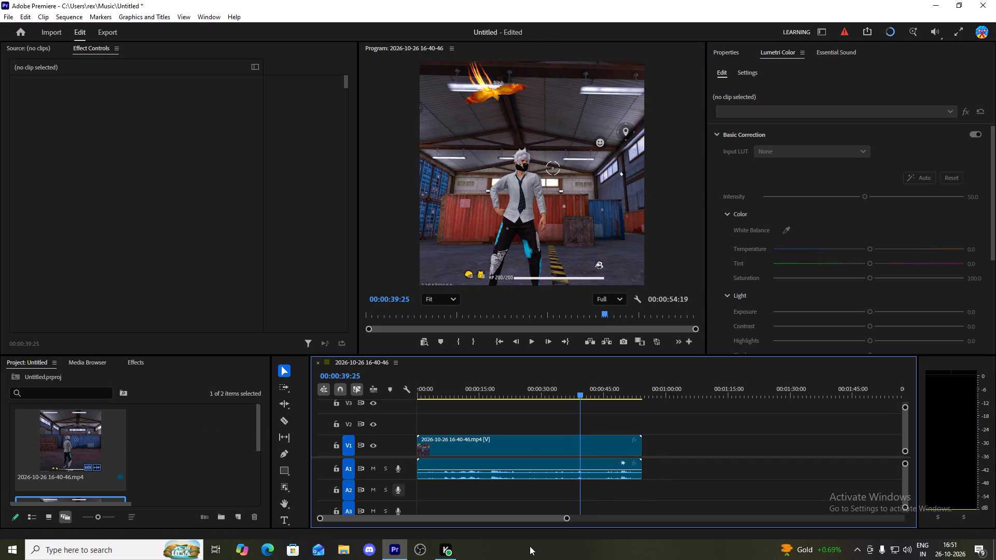
left_click_drag(567, 519, 485, 518)
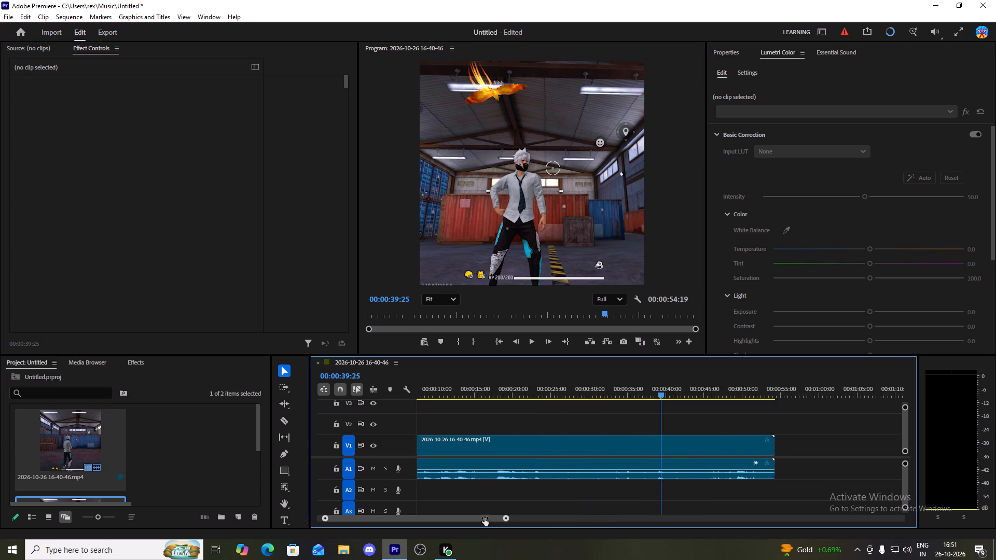
left_click_drag(485, 518, 403, 514)
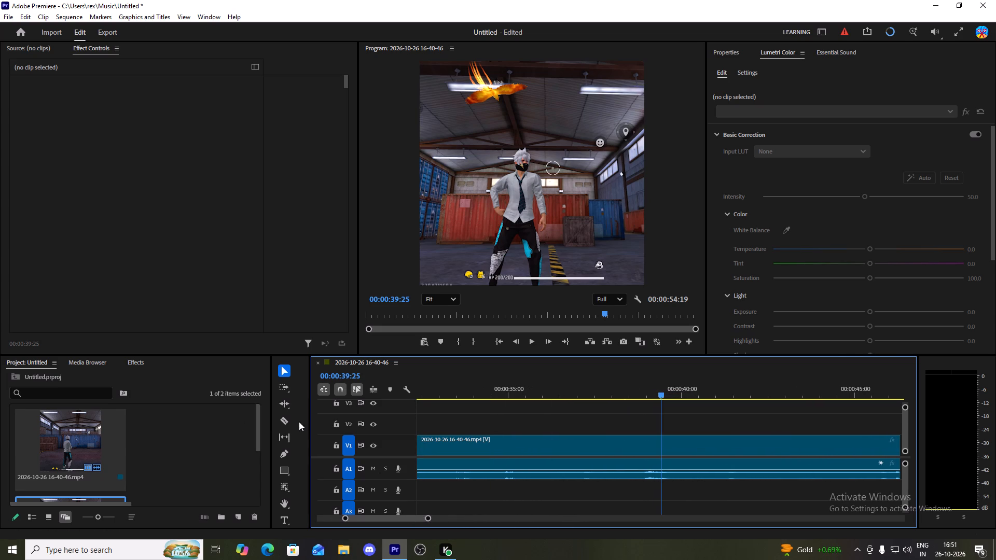
left_click(286, 423)
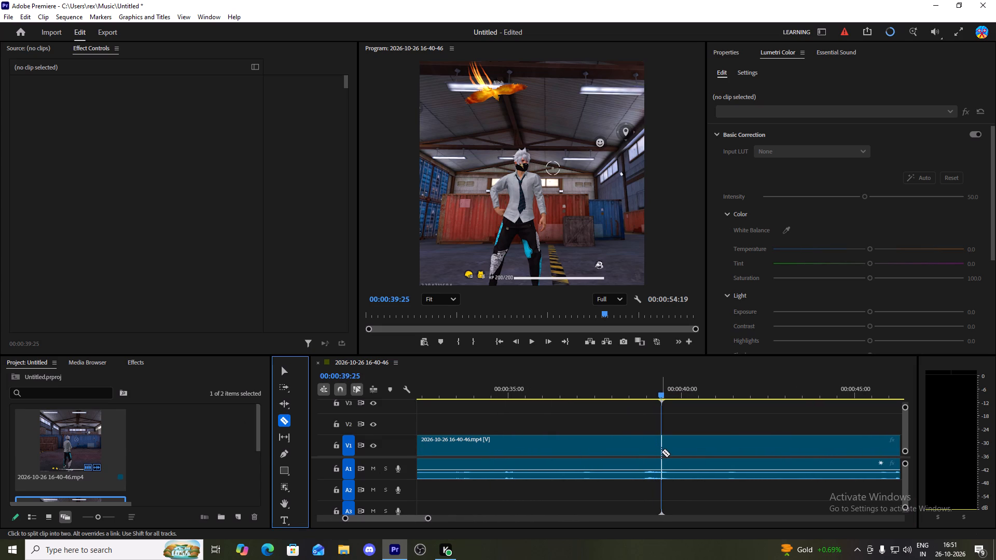
left_click(661, 452)
Delete the clip segment before the cut at 00:00:39:25.
left_click(281, 369)
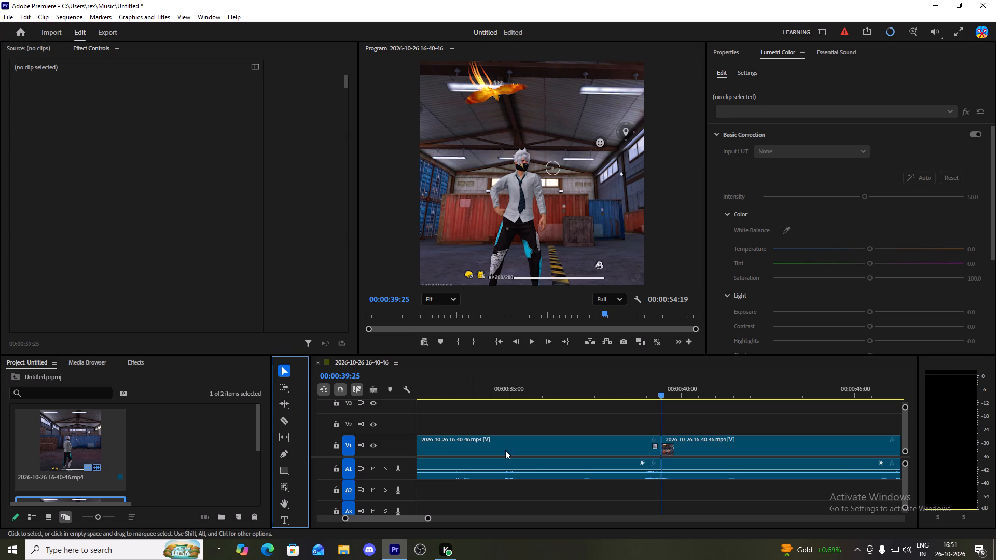
left_click(564, 442)
key("Delete")
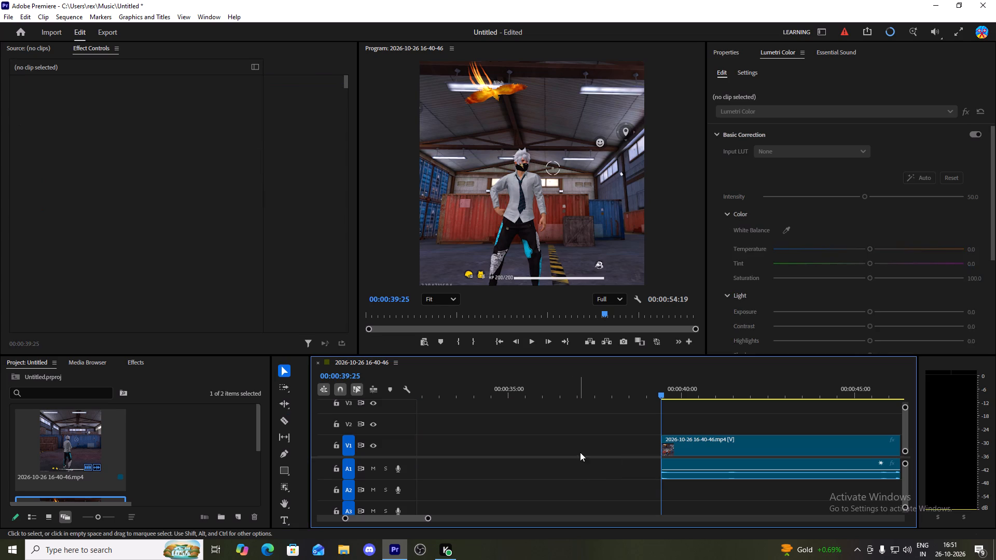
Move the remaining clip with its audio to the start of the sequence at 00:00:00:00.
left_click_drag(721, 447, 420, 447)
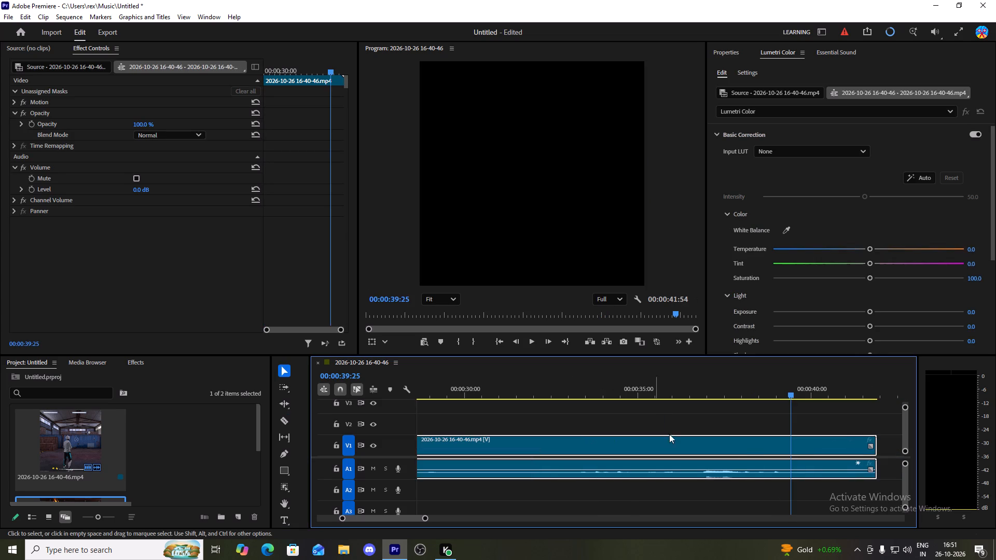
left_click_drag(749, 446, 356, 449)
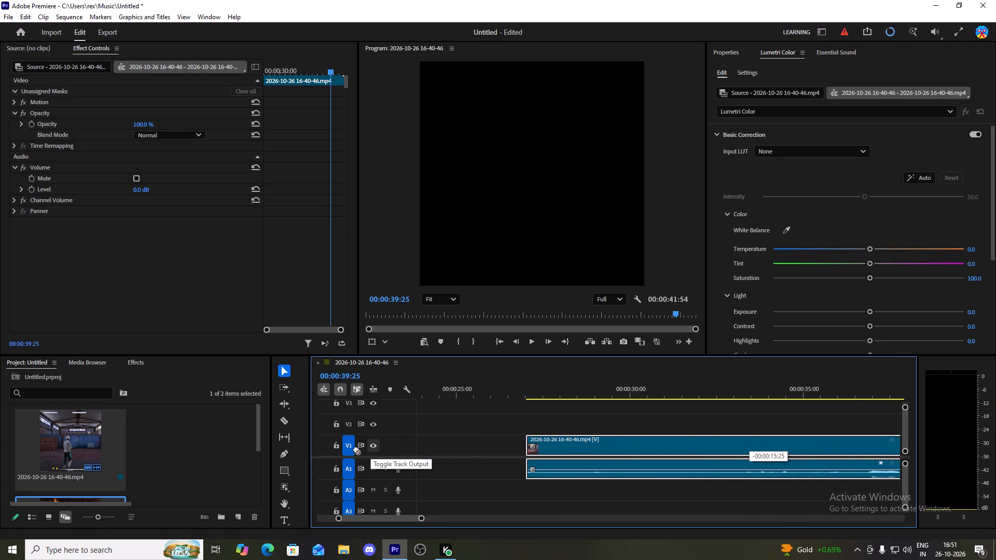
left_click_drag(356, 449, 335, 449)
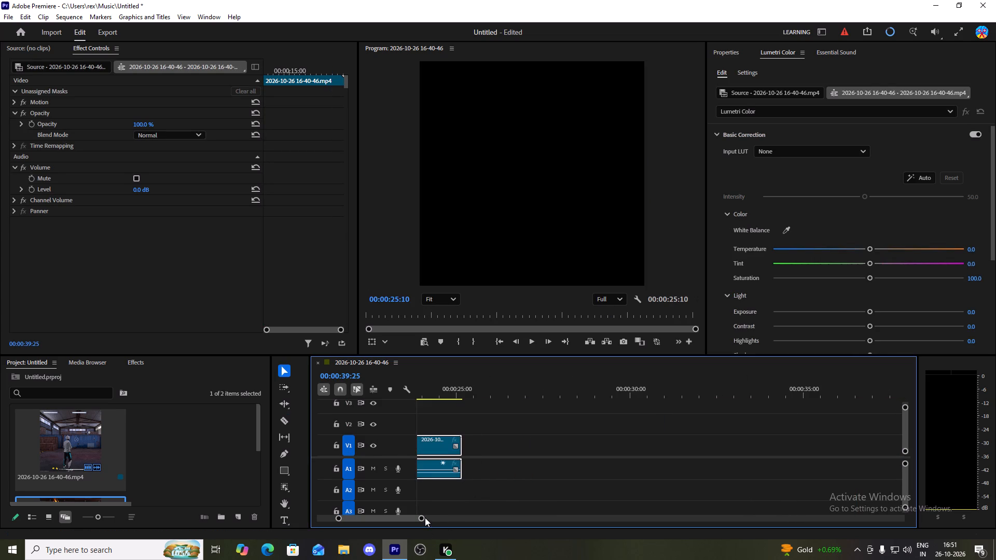
left_click_drag(425, 517, 460, 517)
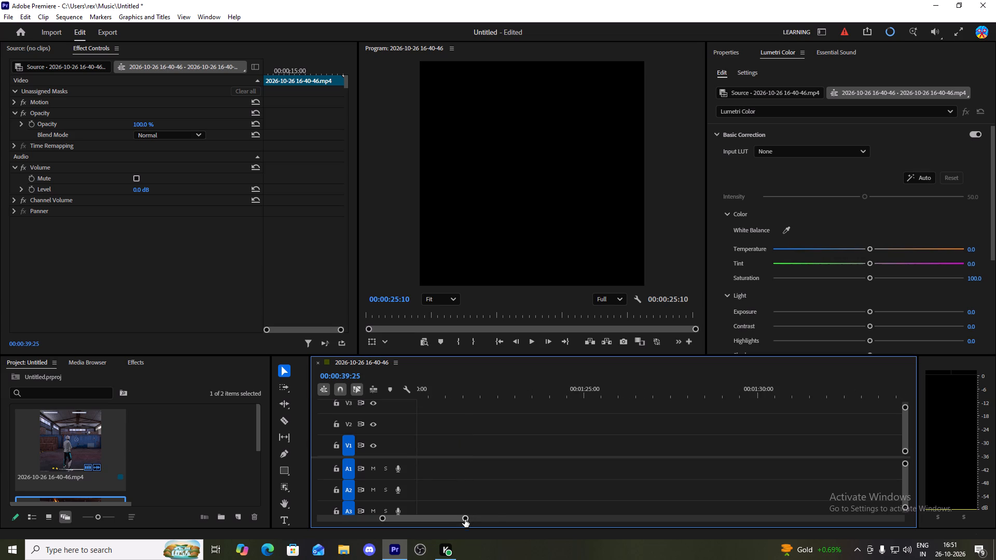
left_click_drag(465, 520, 702, 523)
left_click_drag(594, 515, 463, 517)
left_click_drag(460, 442, 410, 444)
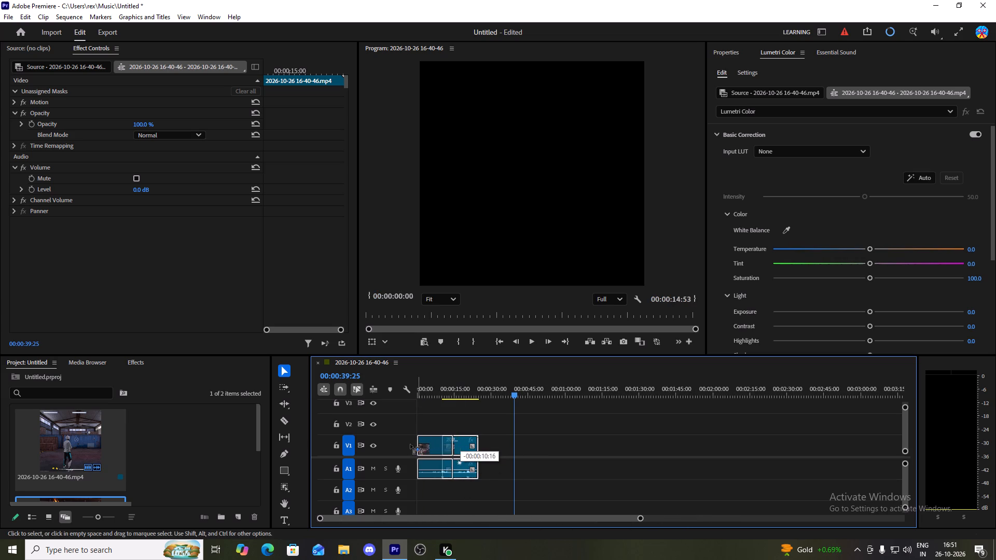
left_click_drag(410, 444, 409, 444)
Preview the opening of the moved clip and split it at 00:00:00:31.
left_click_drag(638, 519, 431, 520)
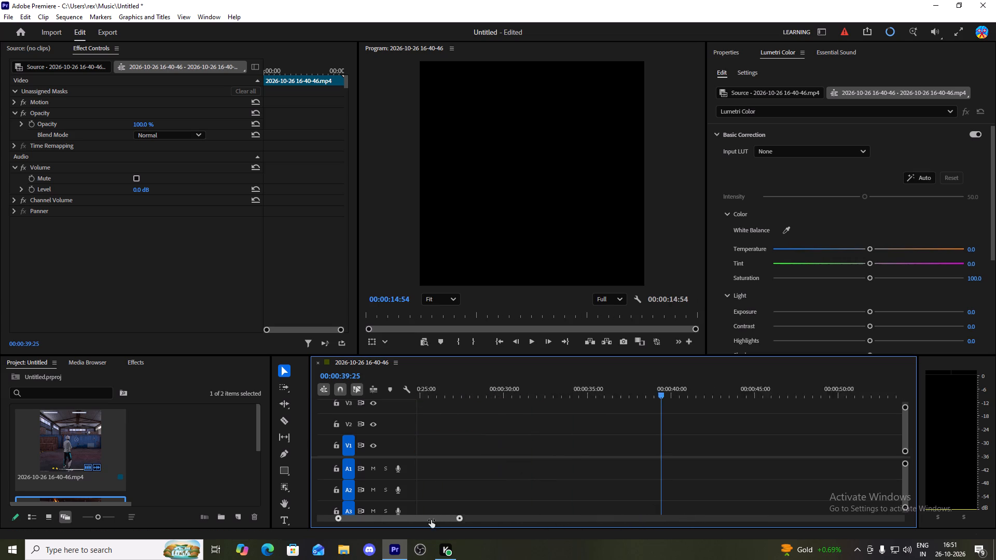
left_click_drag(431, 520, 406, 521)
left_click_drag(419, 515, 375, 516)
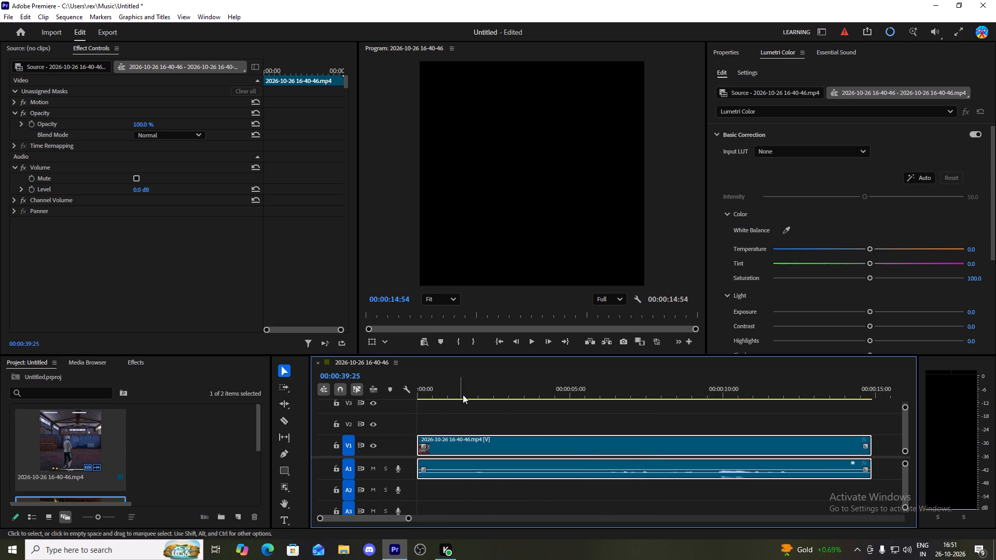
double_click(533, 344)
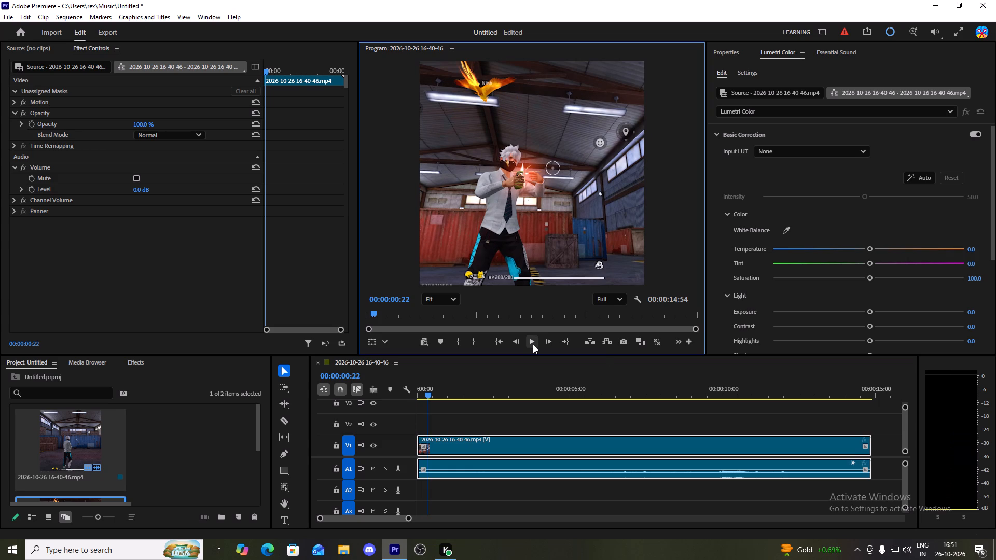
left_click(533, 344)
left_click(533, 344)
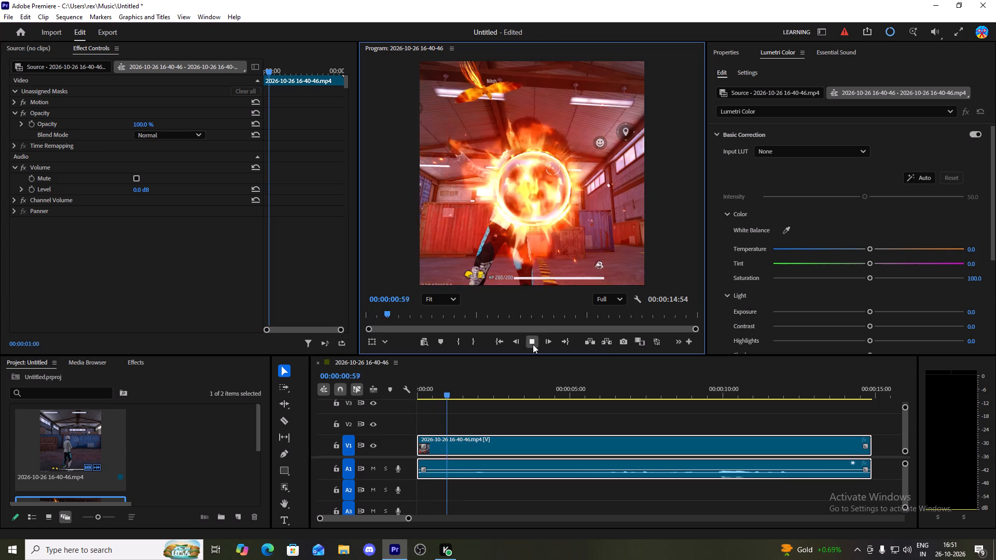
left_click_drag(453, 394, 444, 396)
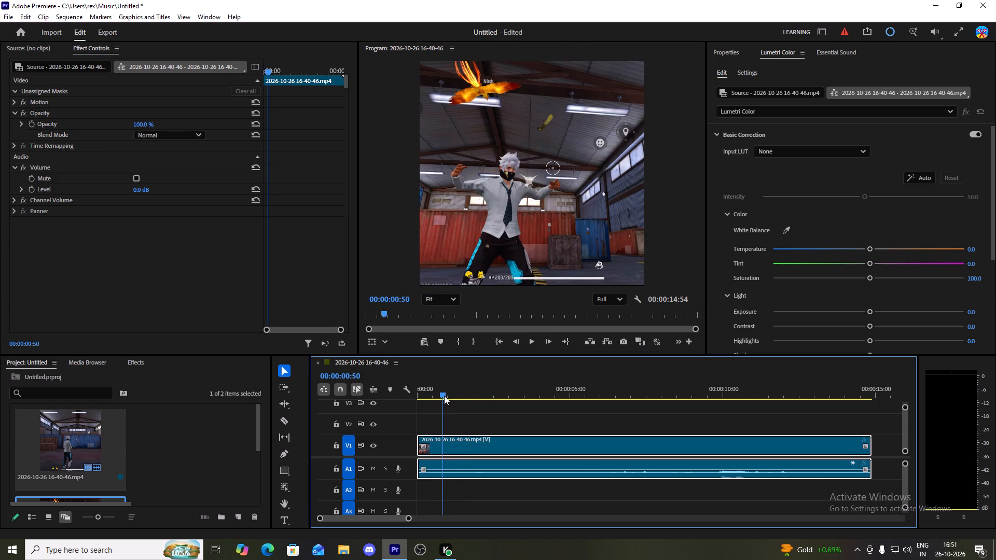
left_click_drag(444, 396, 432, 399)
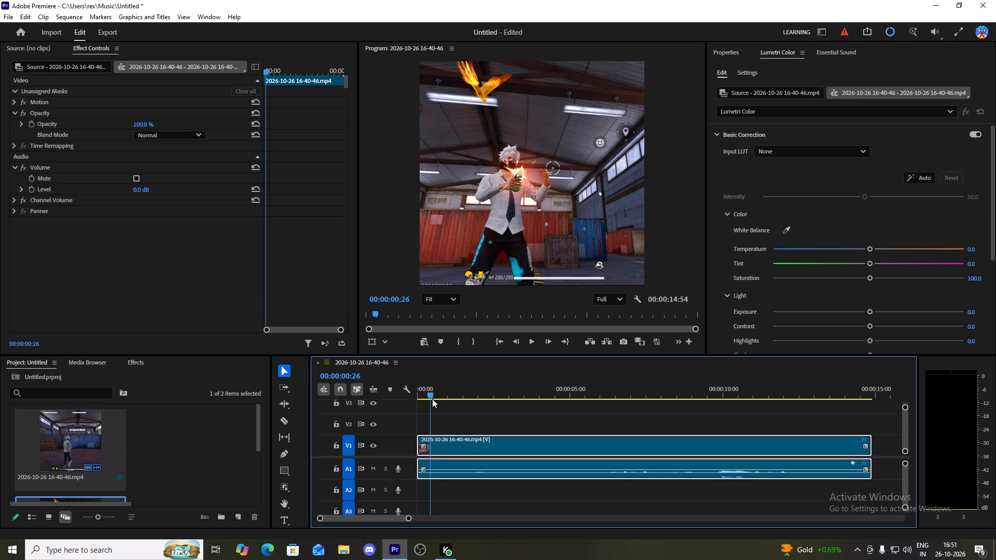
left_click_drag(432, 399, 434, 399)
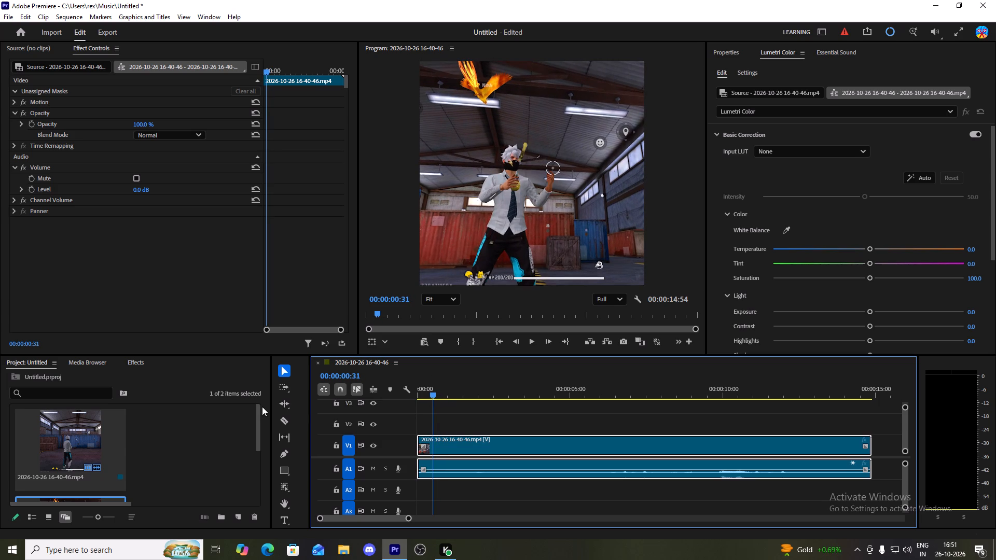
left_click(283, 418)
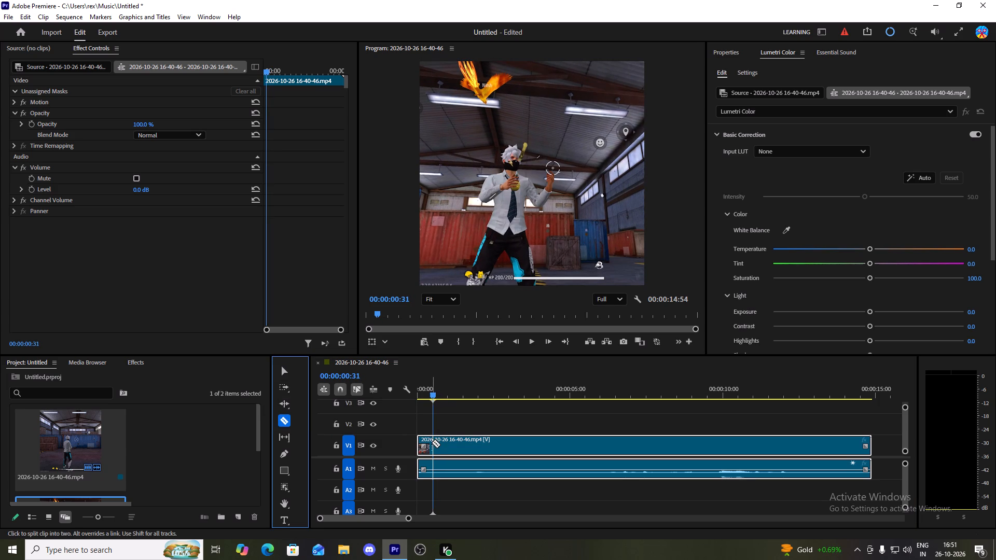
left_click(433, 446)
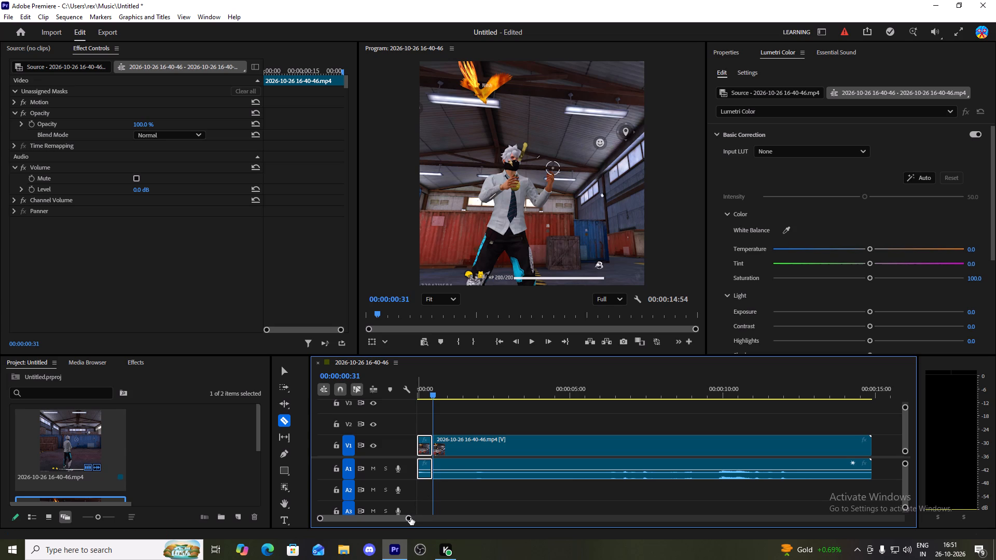
Scrub through the frames after the first short segment and split the gameplay clip at 00:00:00:45.
left_click_drag(411, 517, 371, 511)
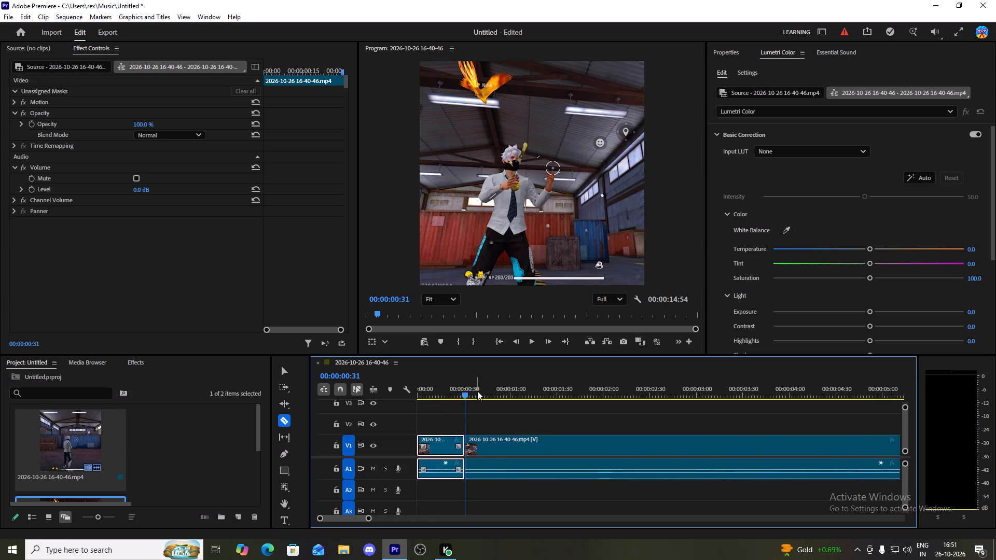
left_click_drag(465, 393, 472, 397)
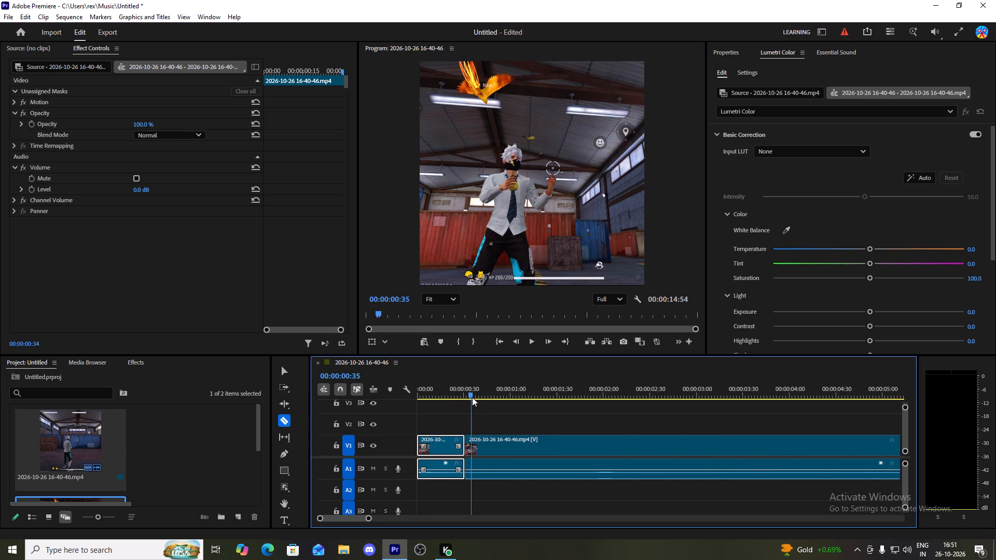
left_click_drag(472, 397, 490, 415)
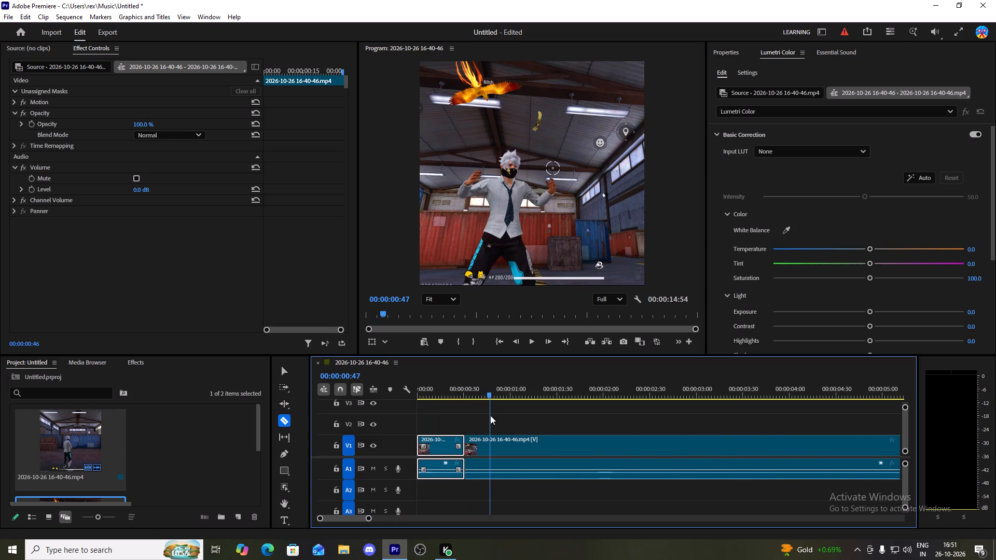
left_click_drag(490, 415, 487, 416)
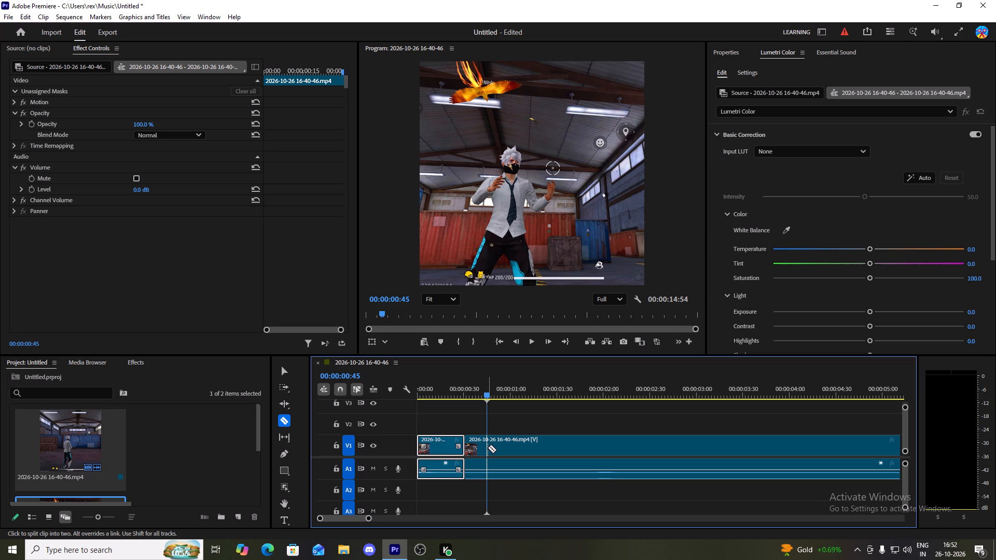
left_click(488, 447)
Move the long remaining clip with its audio later to start at about 00:00:02:36, leaving a gap after the short segment.
left_click(284, 371)
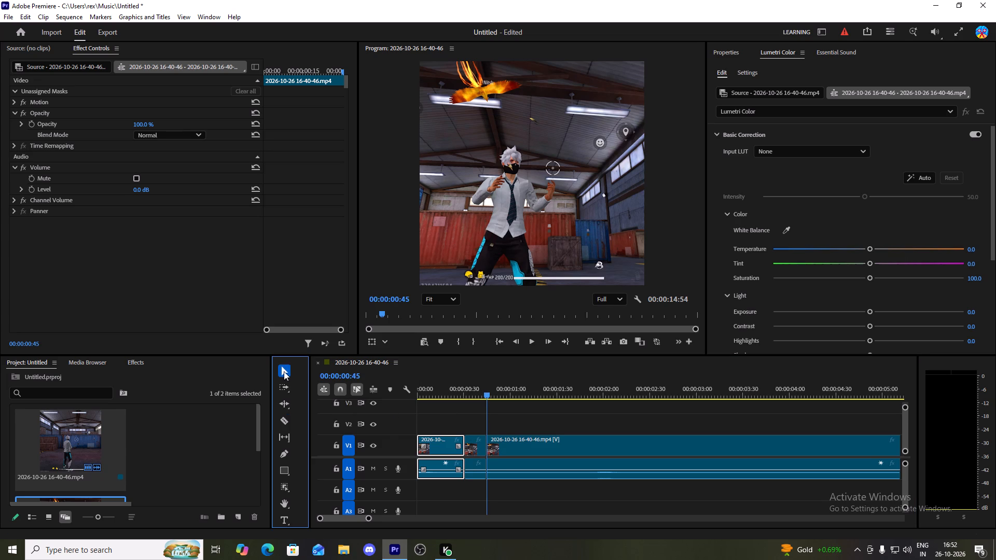
left_click_drag(608, 442, 869, 441)
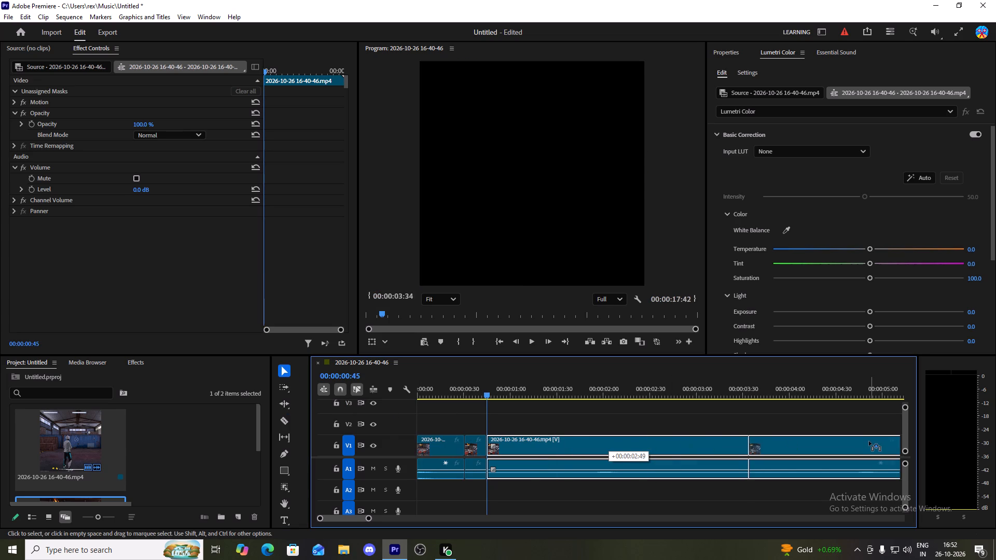
left_click_drag(869, 441, 781, 453)
Set the speed of the short segment between 00:00:00:31 and 00:00:00:45 to 5% and change its time interpolation method.
right_click(479, 456)
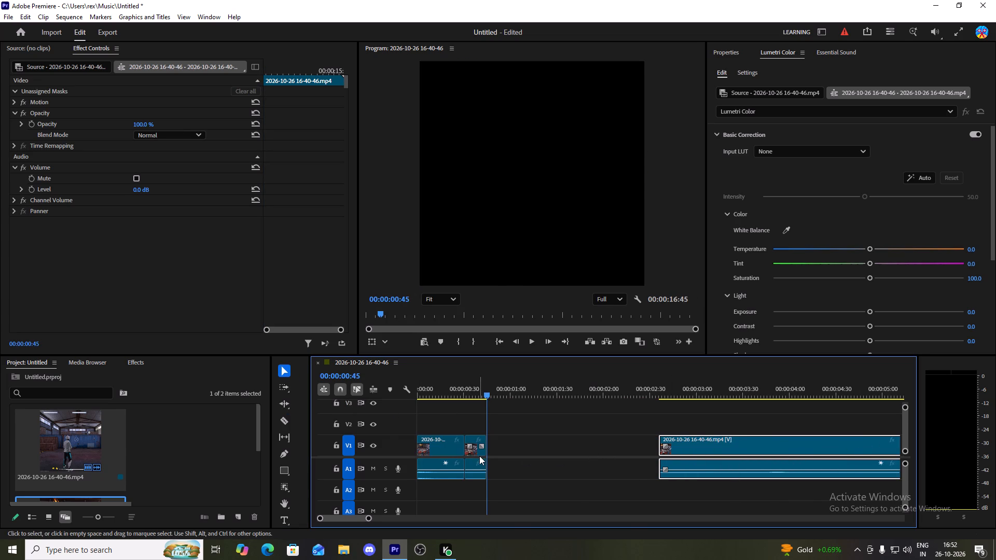
left_click(535, 300)
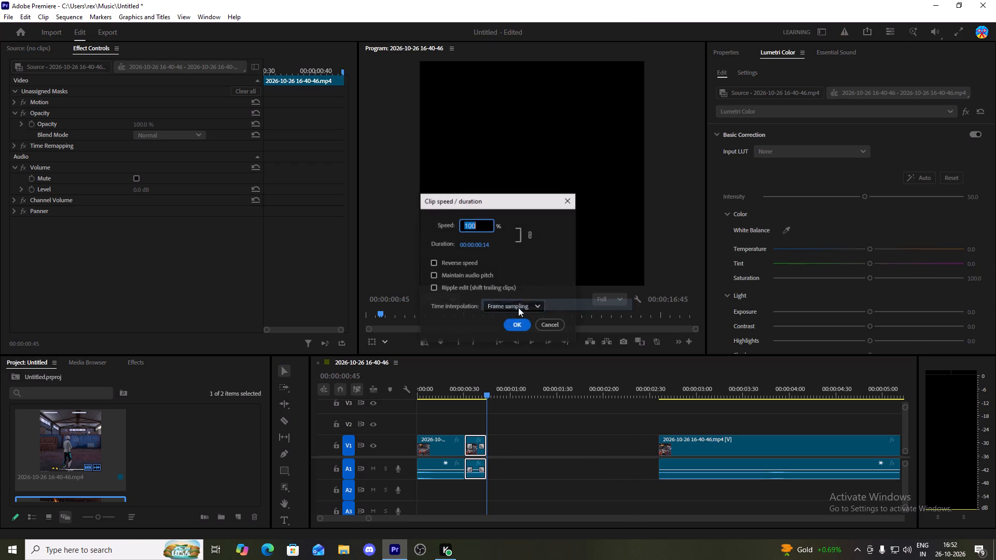
key("5")
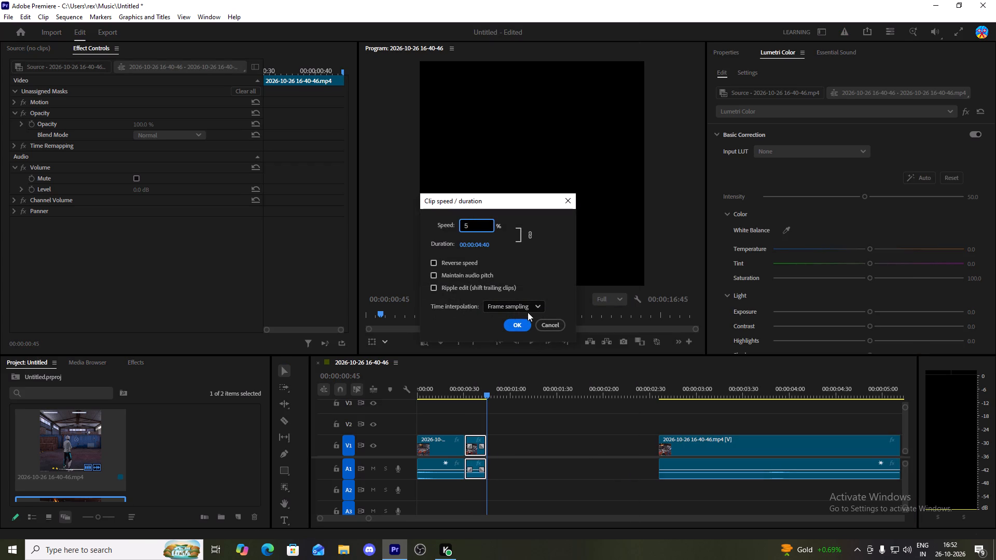
left_click(528, 312)
left_click(527, 343)
left_click(518, 325)
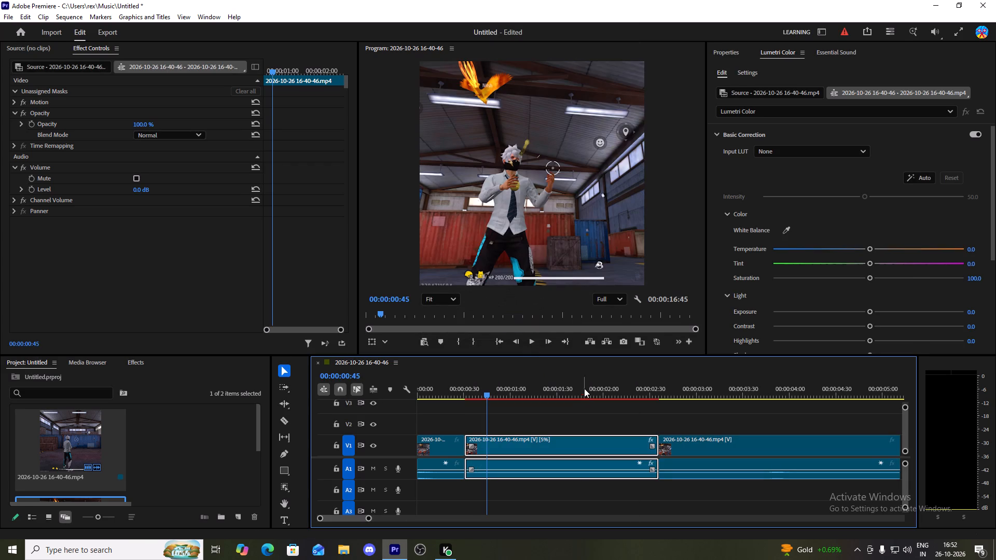
Play through the slowed section, then split the long clip at 00:00:05:13 and again at about 00:00:05:23.
key("space")
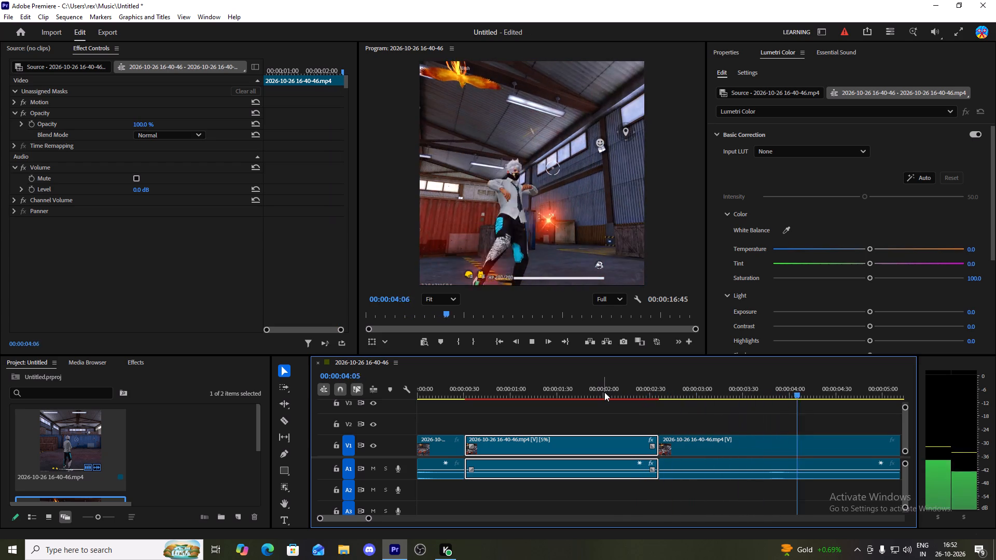
key("space")
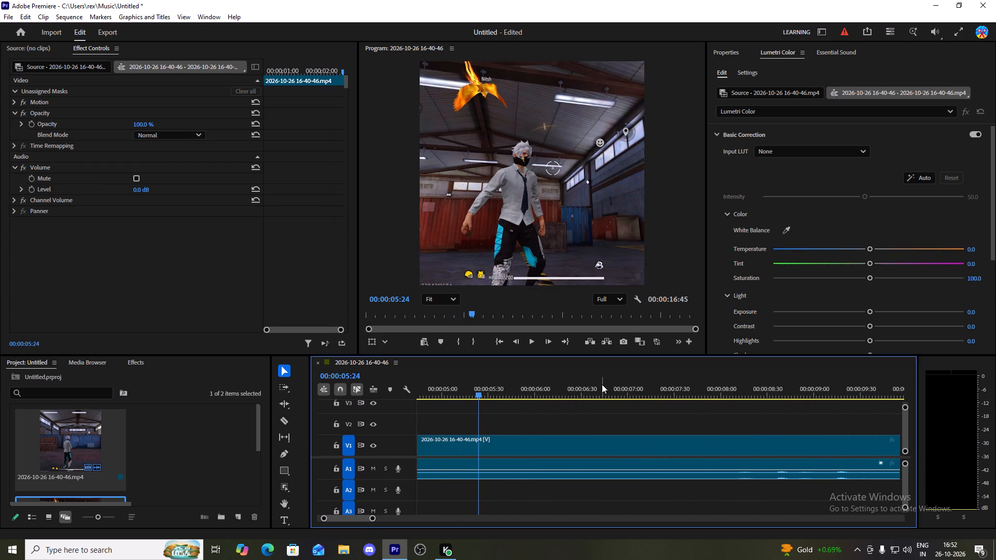
left_click_drag(479, 395, 469, 398)
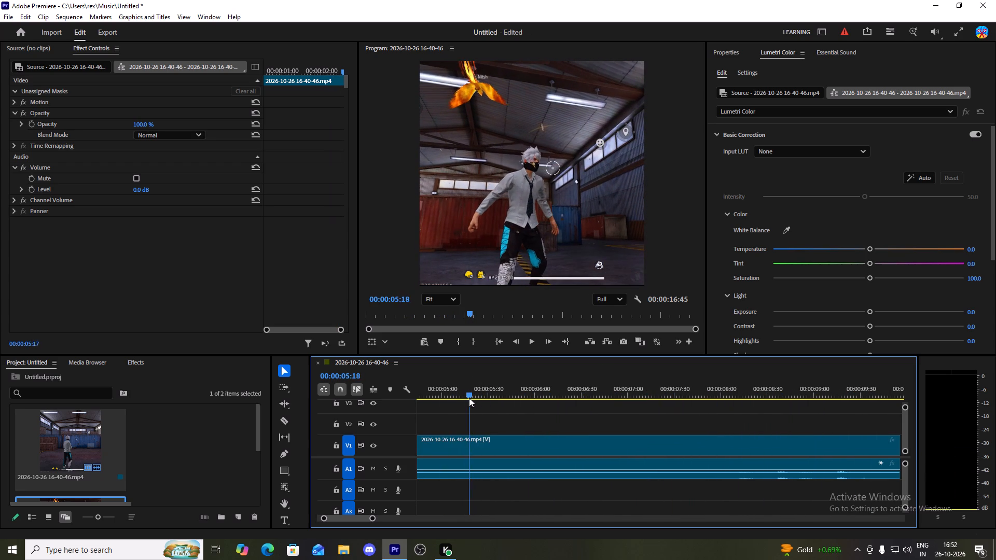
left_click_drag(469, 398, 463, 398)
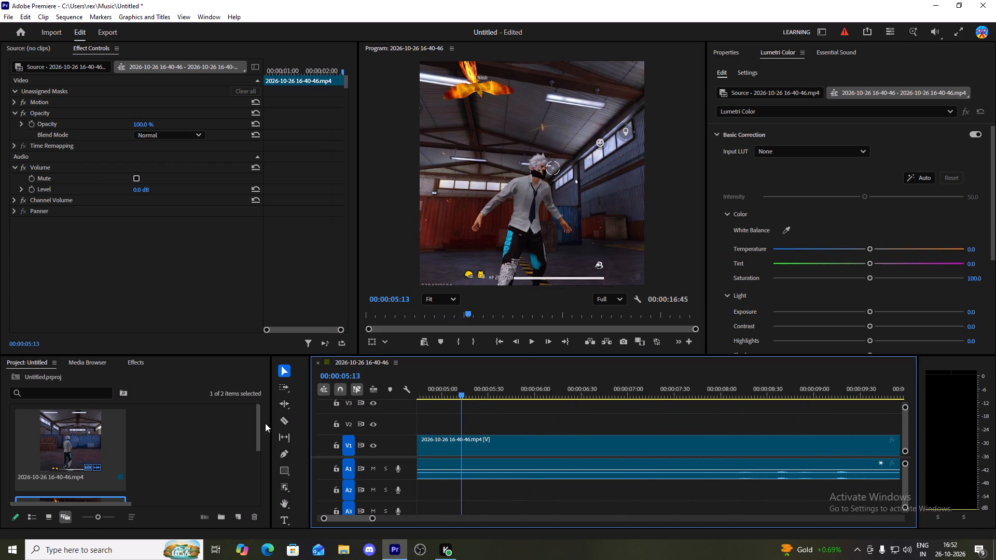
left_click(280, 422)
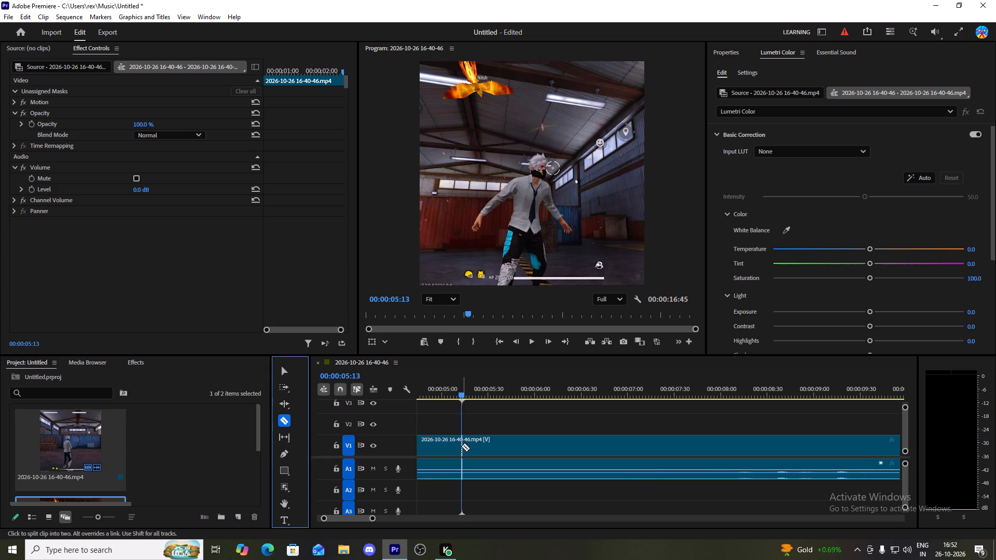
left_click(461, 446)
left_click(478, 447)
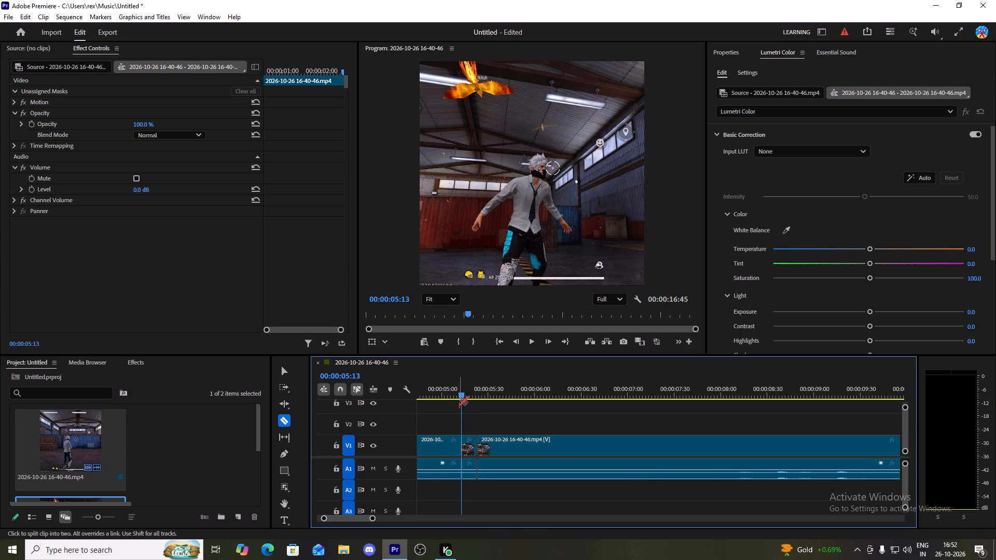
Move the long clip after the second cut later to start at about 00:00:07:44, leaving a gap behind the new short segment.
left_click_drag(461, 396, 472, 405)
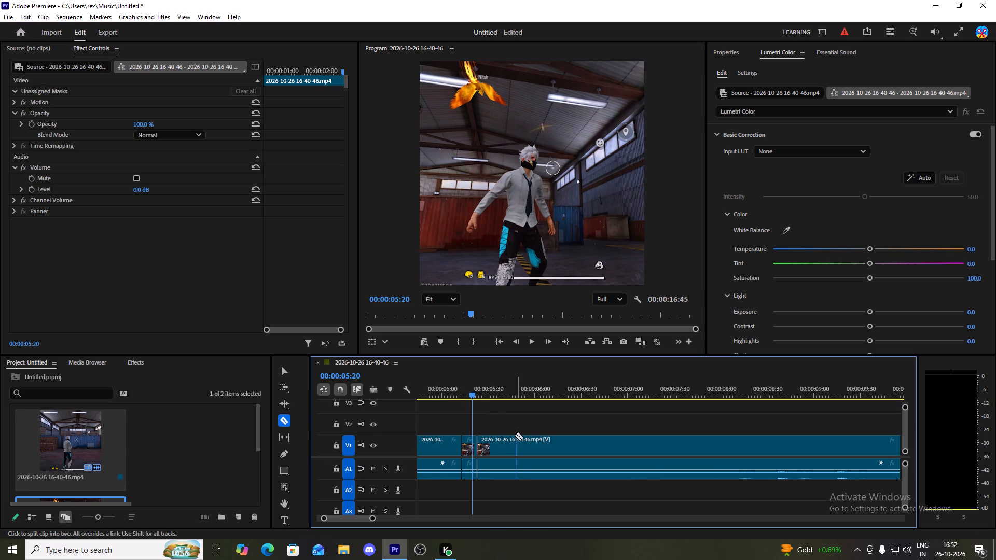
left_click(282, 366)
left_click_drag(525, 453, 595, 452)
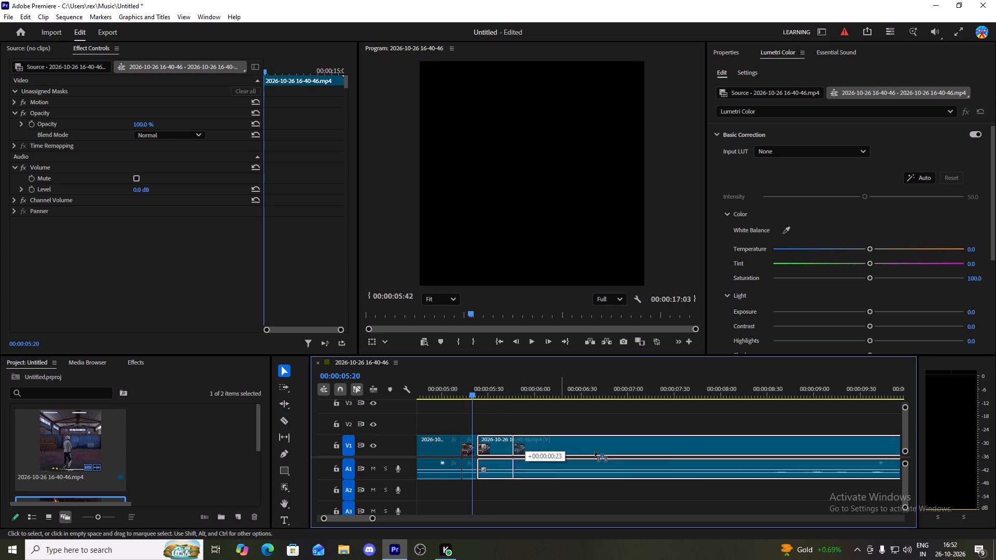
left_click_drag(595, 452, 744, 455)
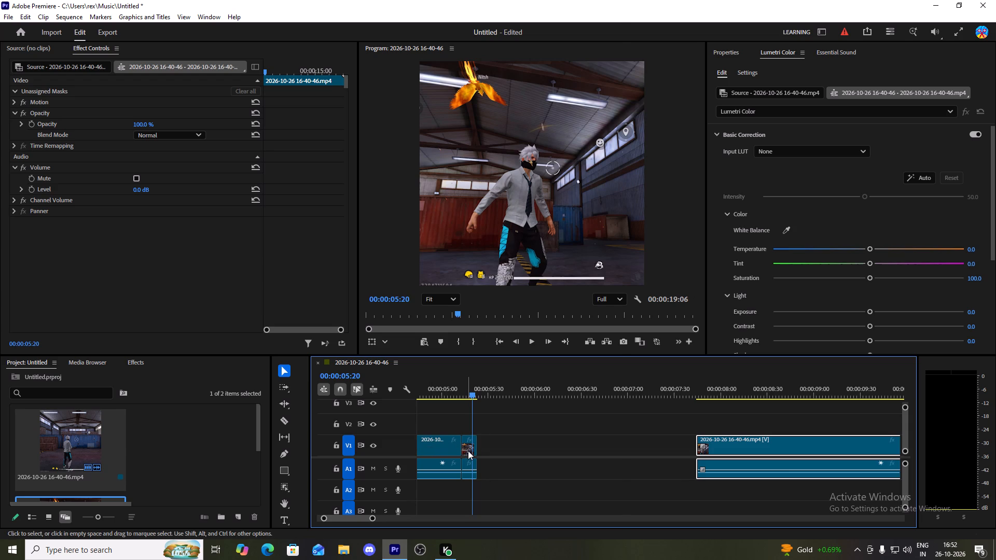
Set the speed of the short segment starting at 00:00:05:13 to 5% and change its time interpolation method.
right_click(468, 451)
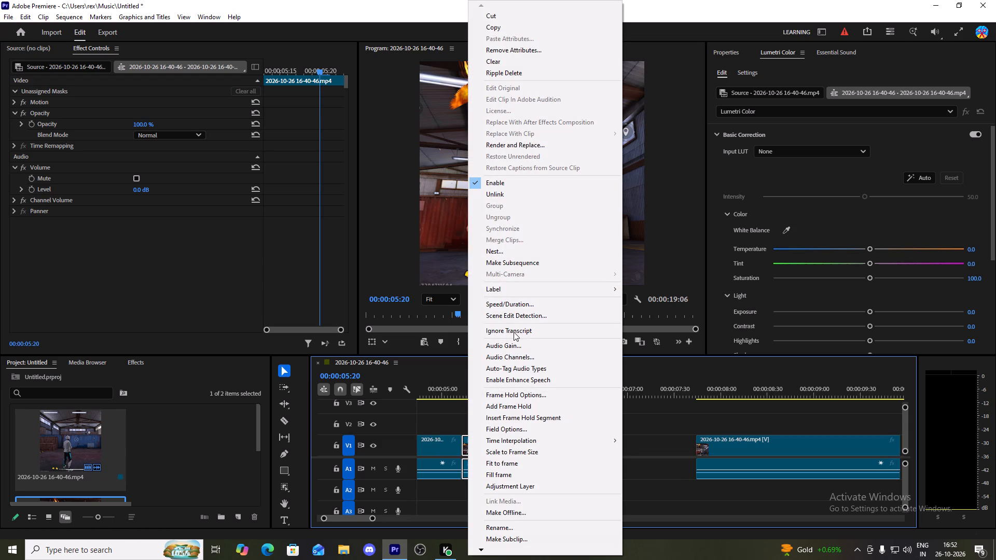
left_click(514, 306)
key("5")
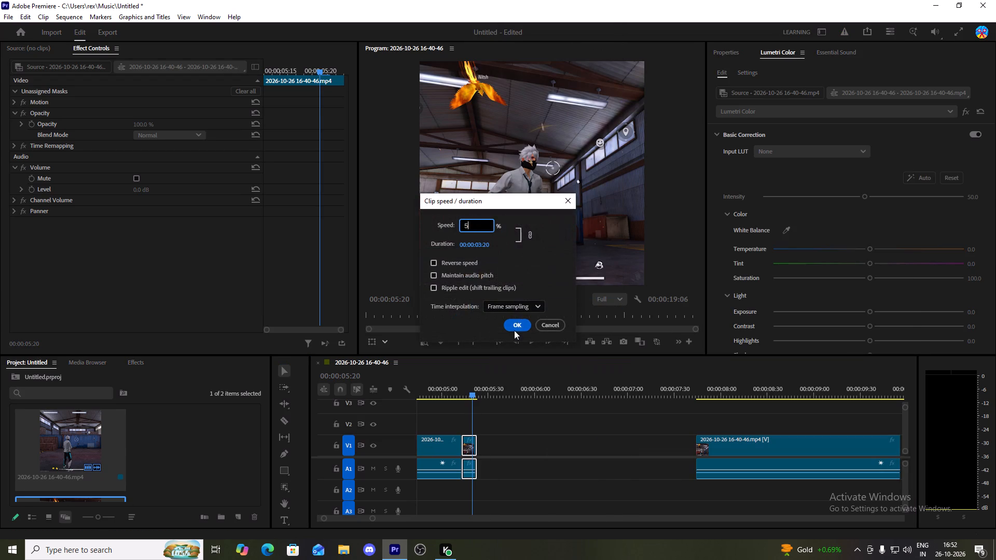
left_click(518, 307)
left_click(513, 344)
left_click(510, 328)
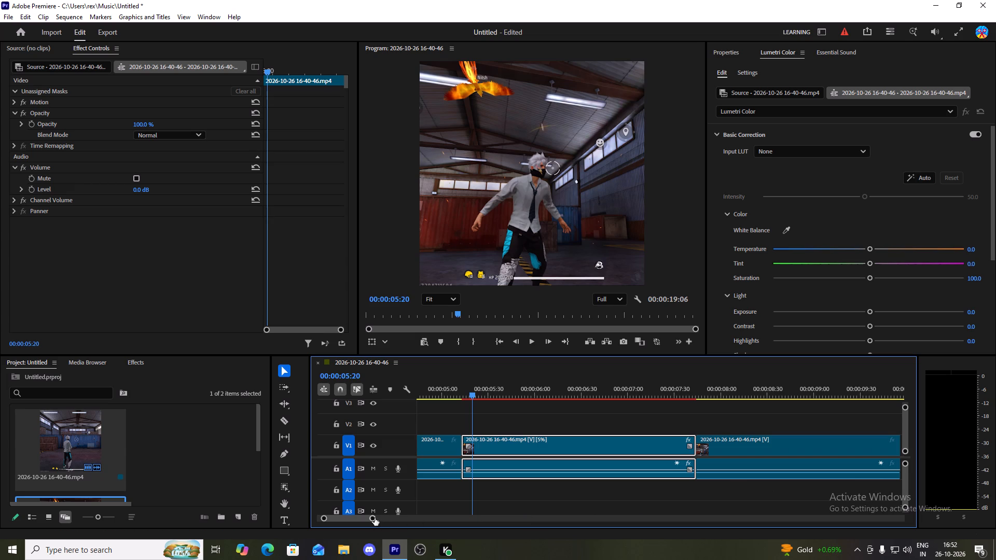
Bring the whole edited sequence into view and render its video previews.
left_click_drag(374, 517, 445, 517)
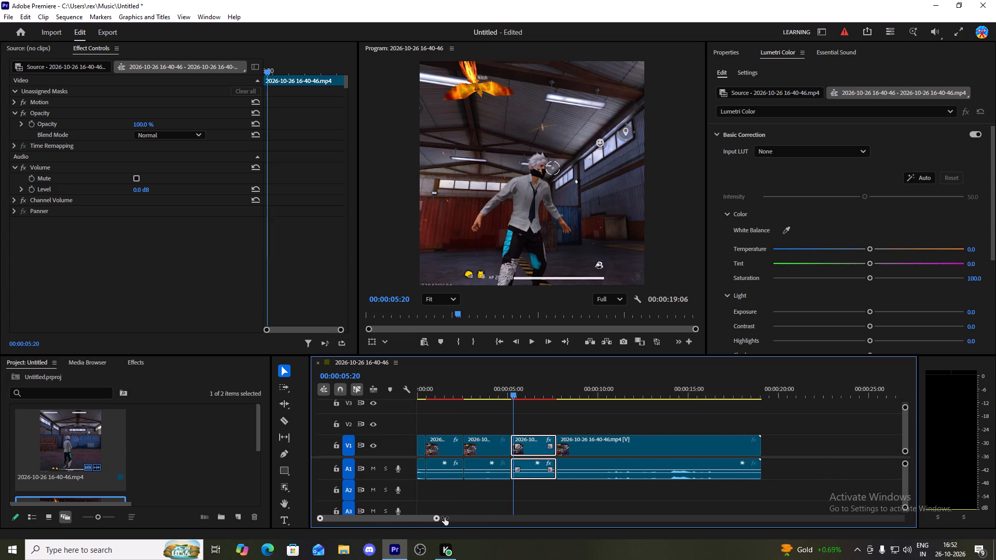
left_click_drag(445, 517, 459, 519)
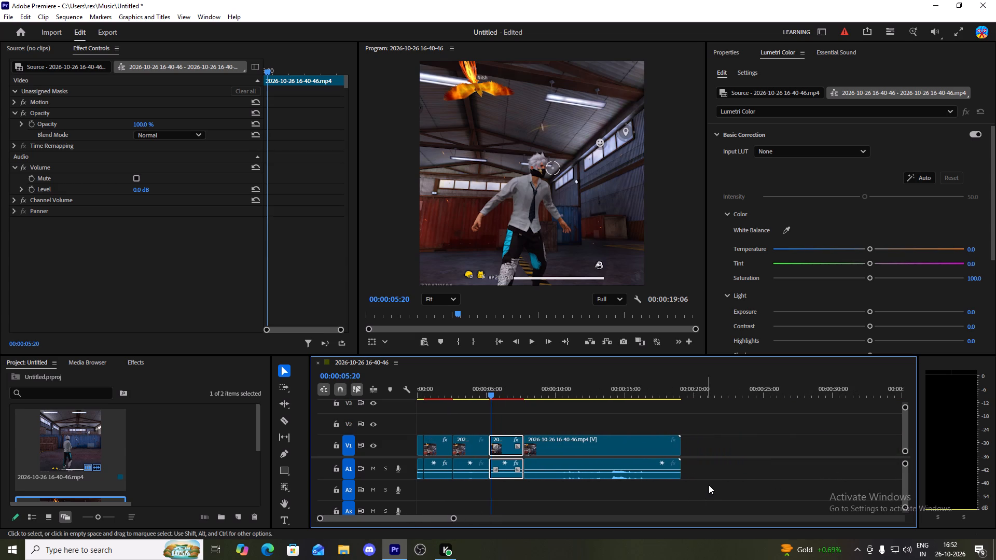
key("Return")
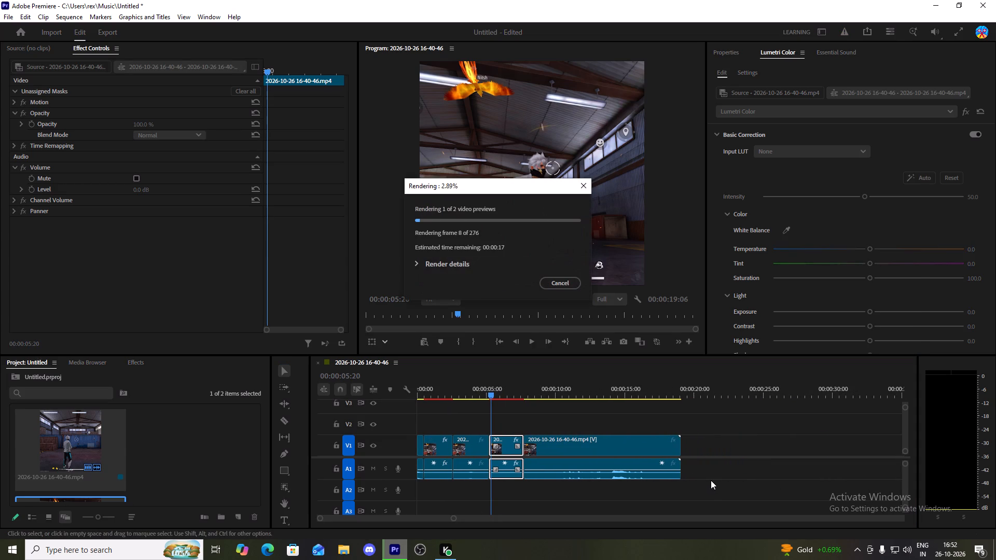
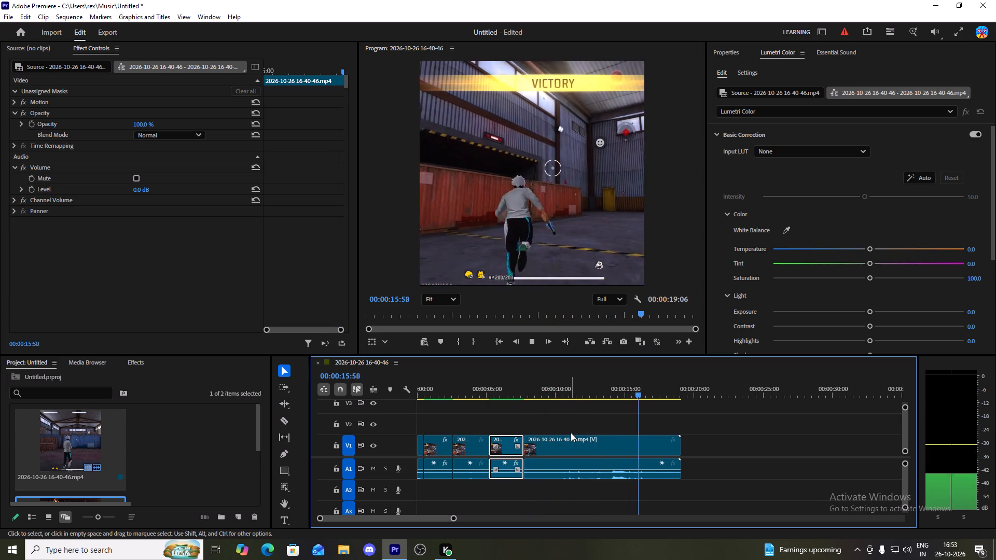
key("space")
left_click_drag(641, 396, 569, 402)
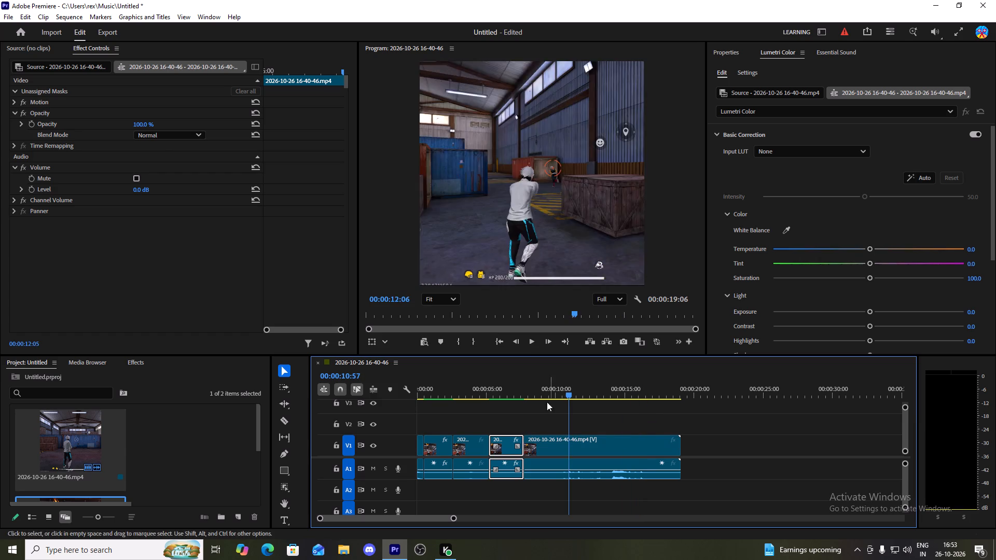
right_click(178, 454)
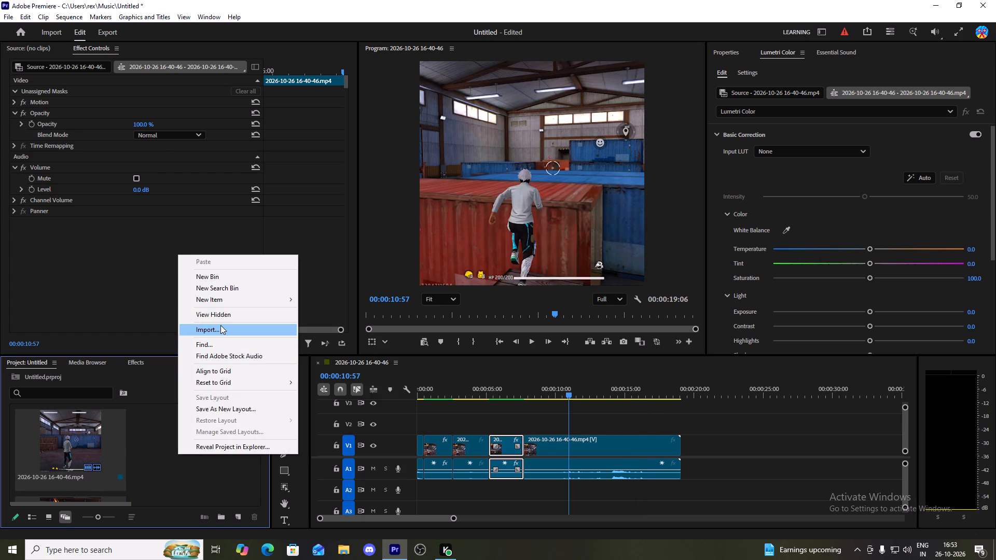
left_click(220, 325)
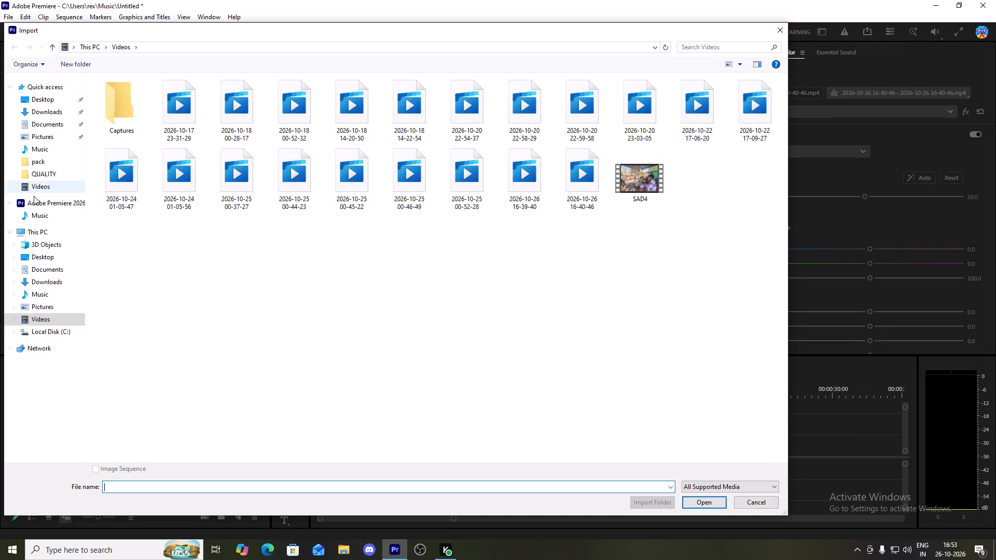
left_click(44, 158)
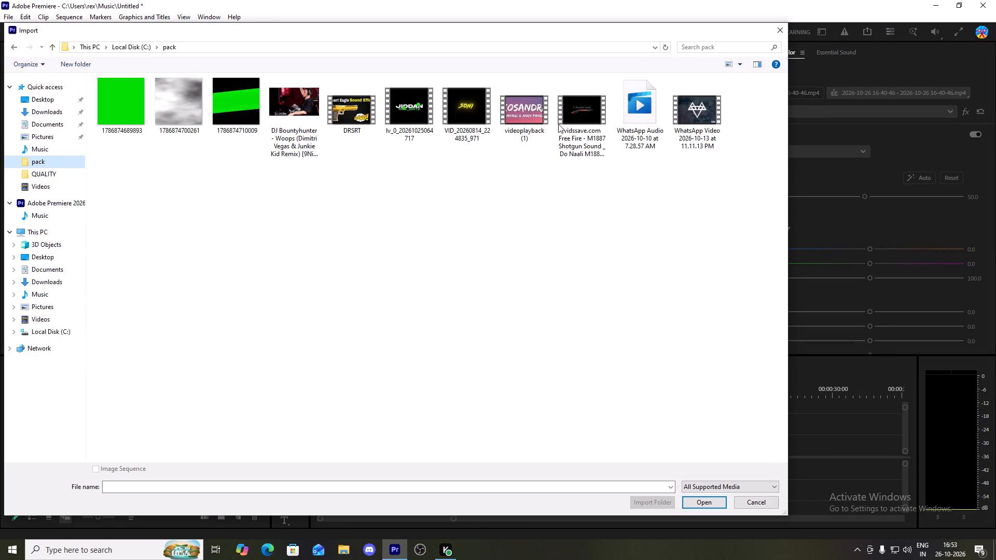
left_click(408, 112)
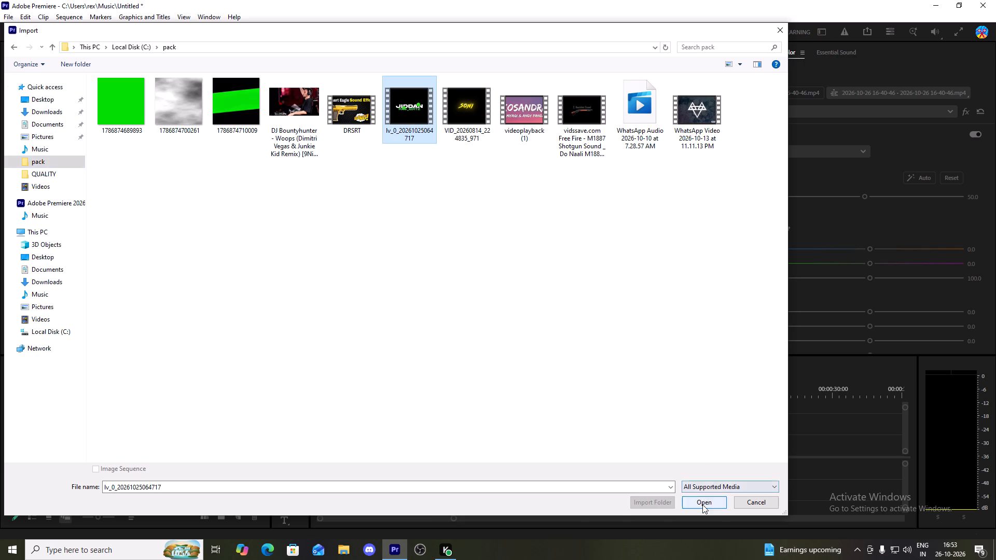
left_click(702, 505)
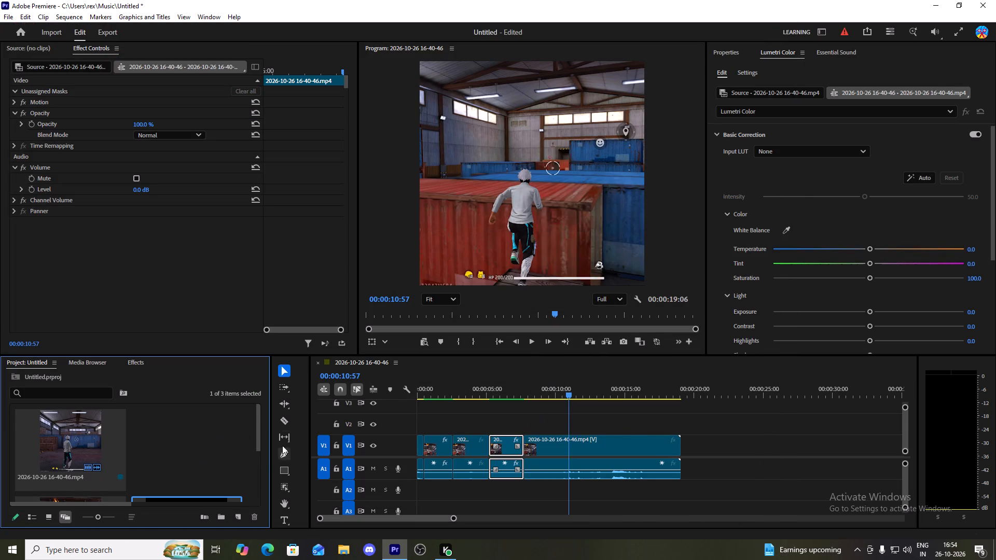
Place the imported overlay video on V2 and A2 from the very start of the sequence, then return to the first frame.
scroll(229, 437, "down", 7)
scroll(205, 481, "down", 6)
left_click_drag(188, 473, 438, 418)
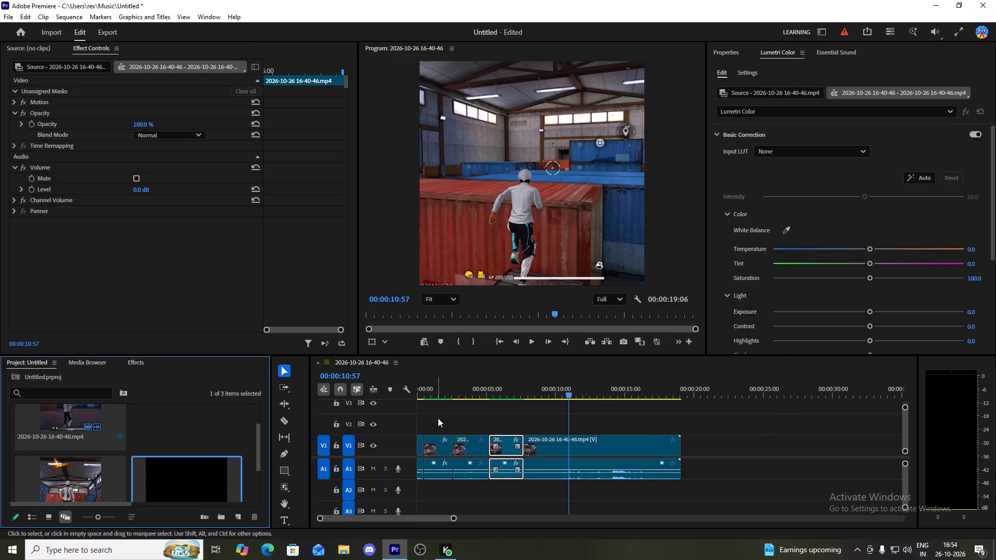
left_click_drag(438, 418, 423, 427)
left_click_drag(202, 474, 411, 425)
left_click_drag(568, 394, 405, 407)
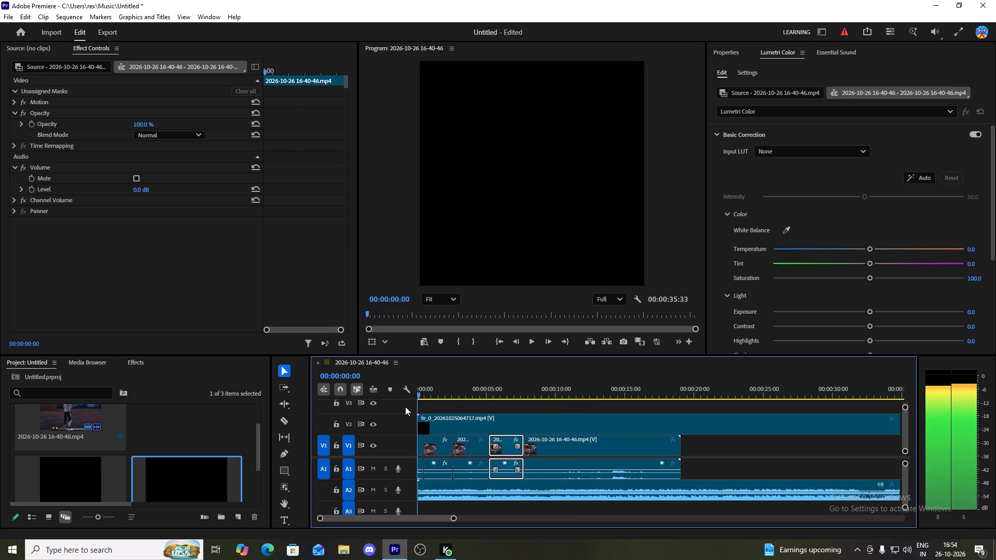
left_click_drag(405, 407, 394, 409)
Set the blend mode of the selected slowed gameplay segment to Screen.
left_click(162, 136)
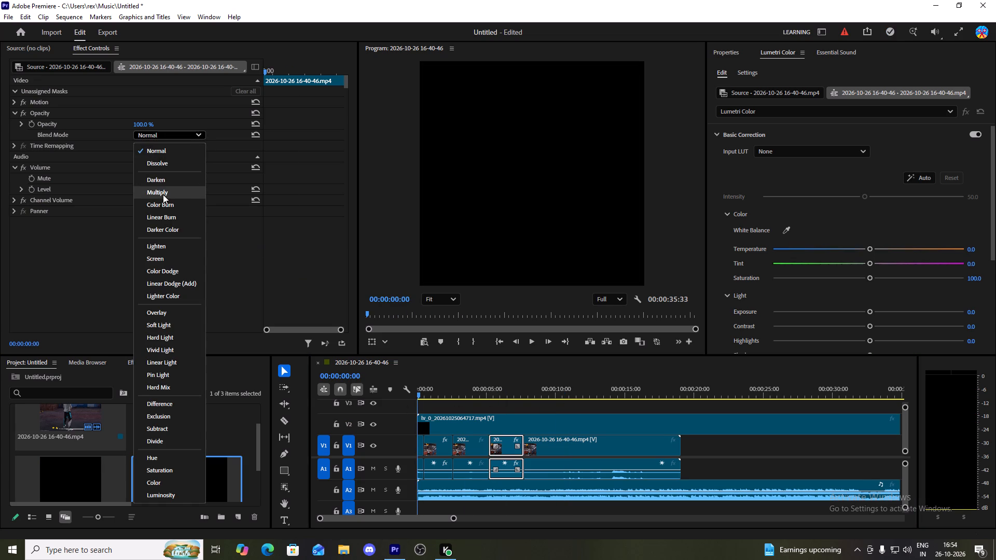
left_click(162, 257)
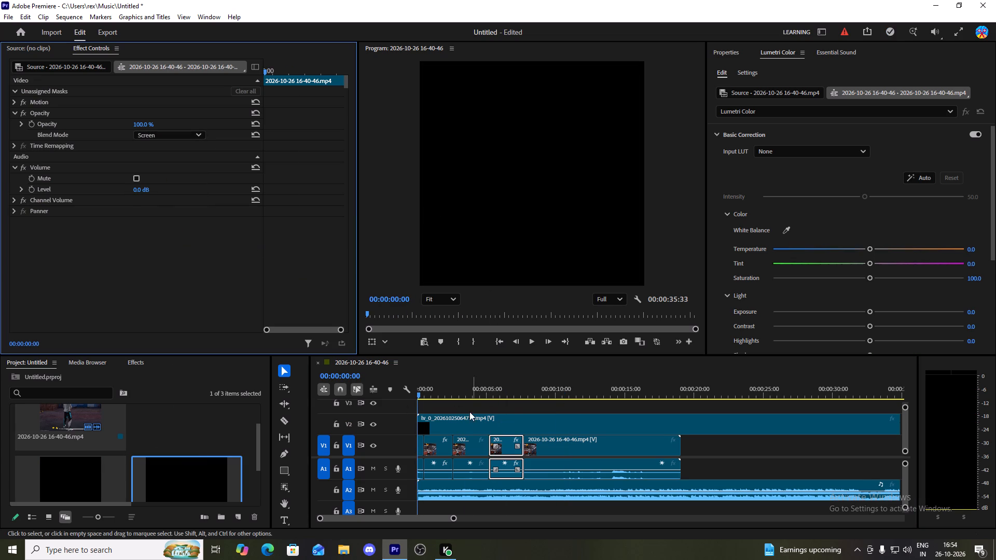
Select the overlay clip on V2 and set its blend mode to Screen.
left_click(498, 419)
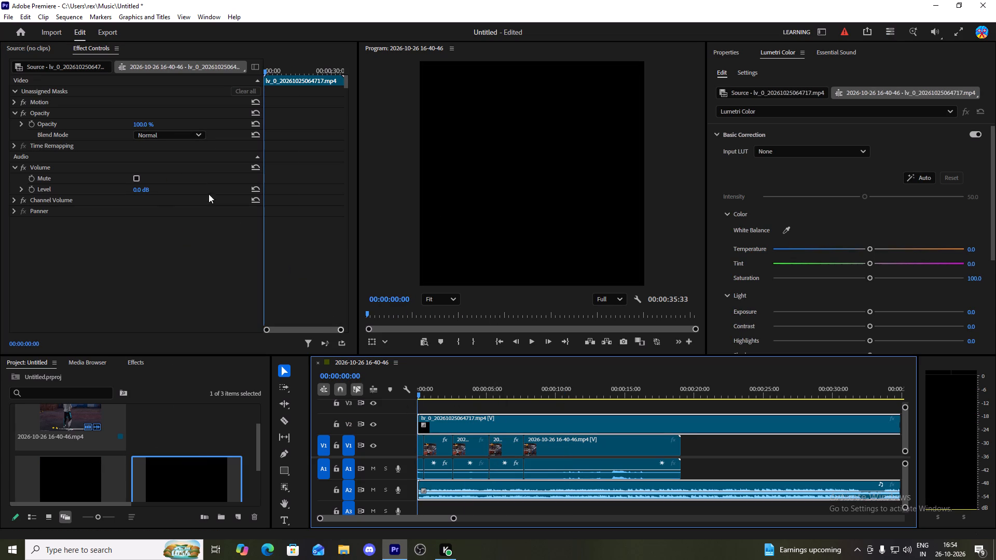
left_click(165, 138)
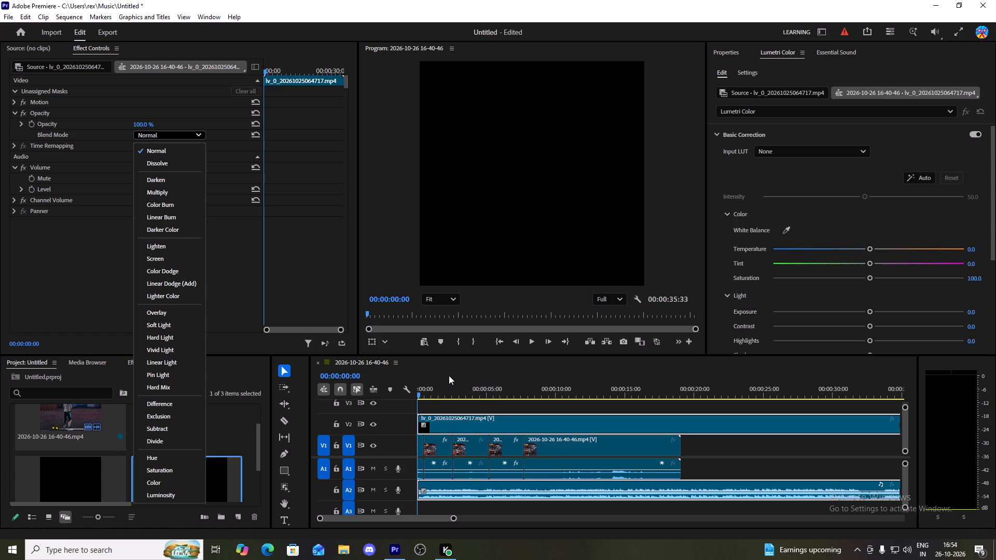
key("ctrl+z")
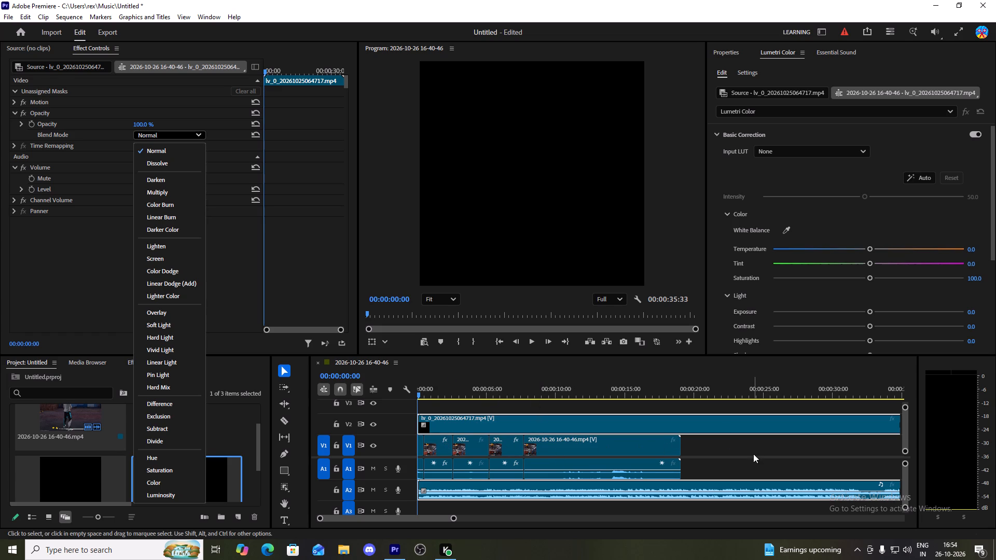
left_click(753, 454)
left_click(566, 429)
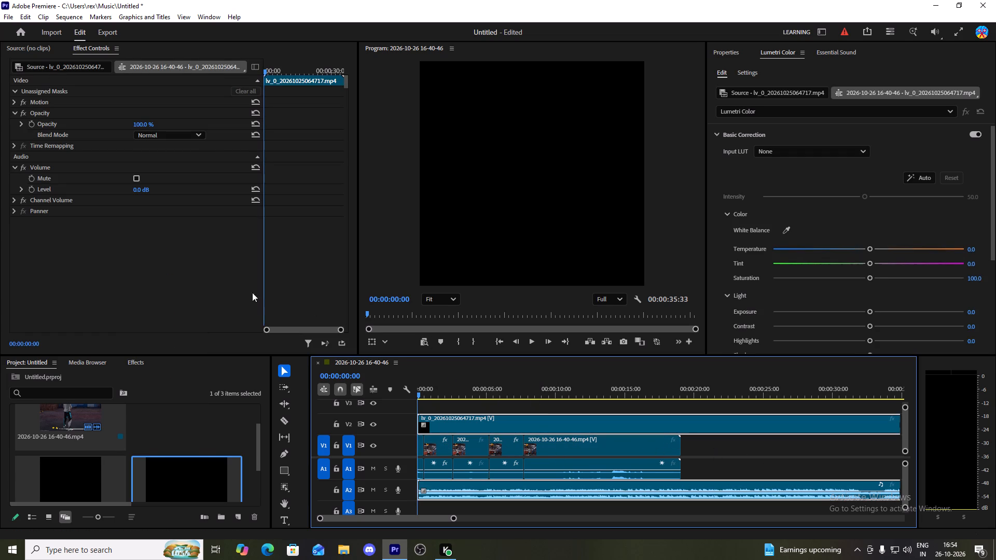
left_click(191, 133)
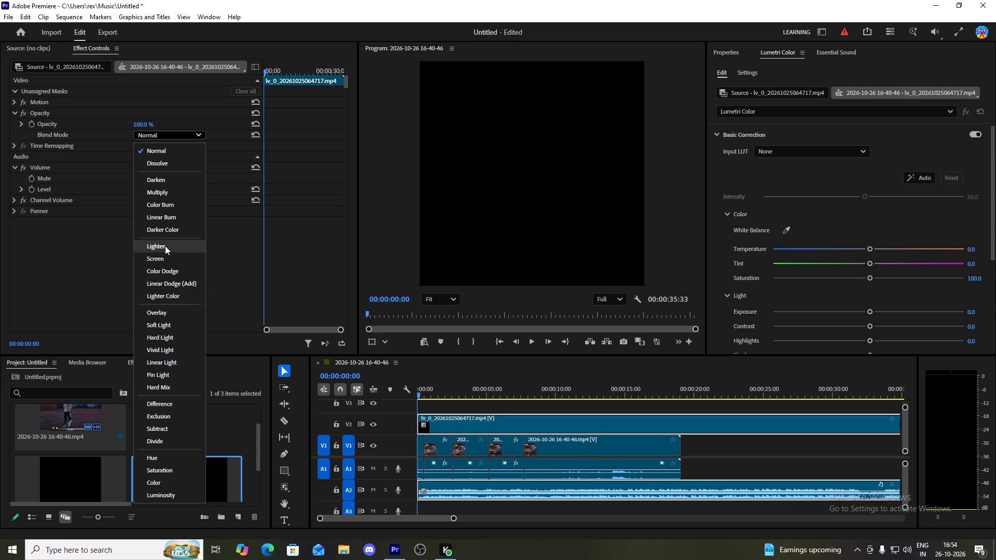
left_click(164, 257)
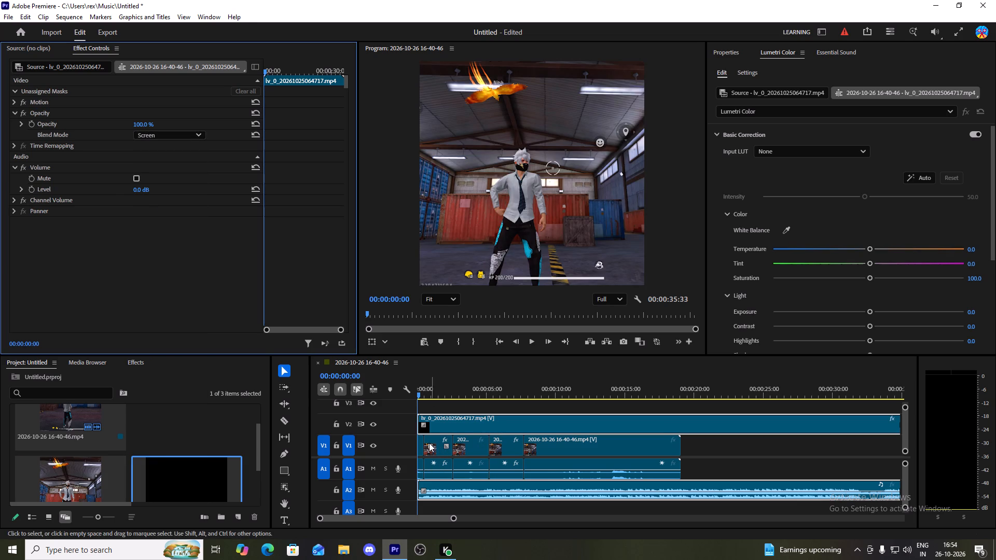
Find the gameplay segment wrongly blended, the slowed one just before the long clip, and set its blend mode back to Normal.
left_click(428, 442)
left_click(437, 447)
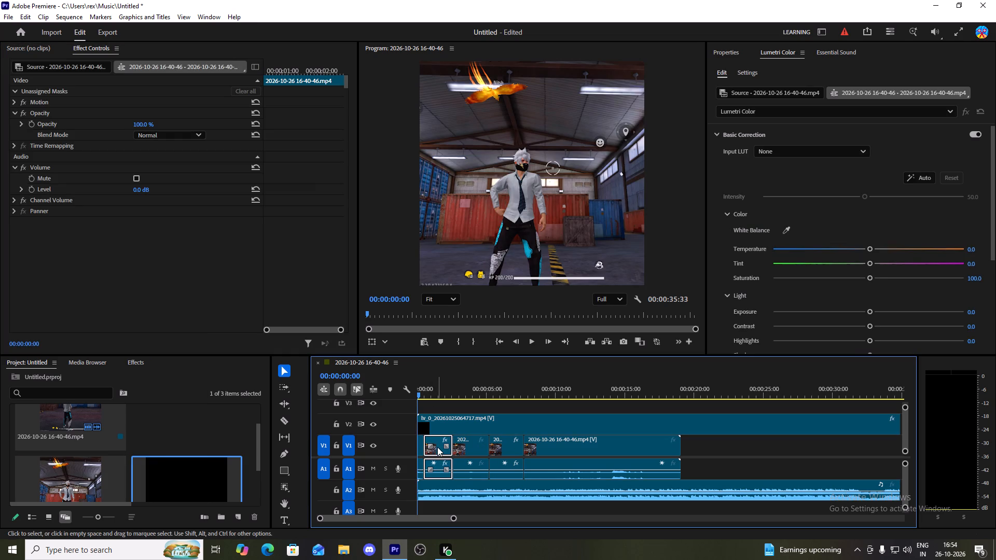
left_click(420, 447)
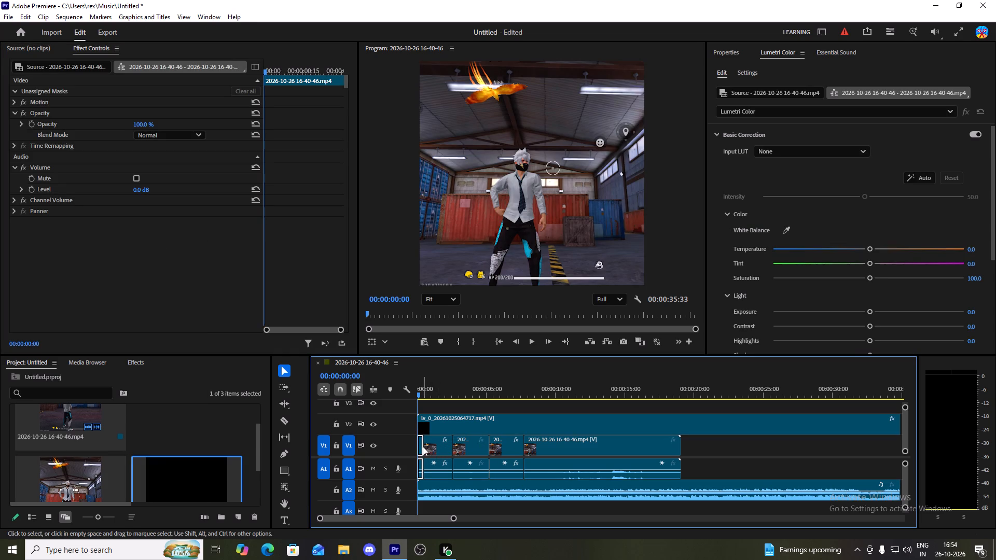
left_click(475, 450)
left_click(509, 451)
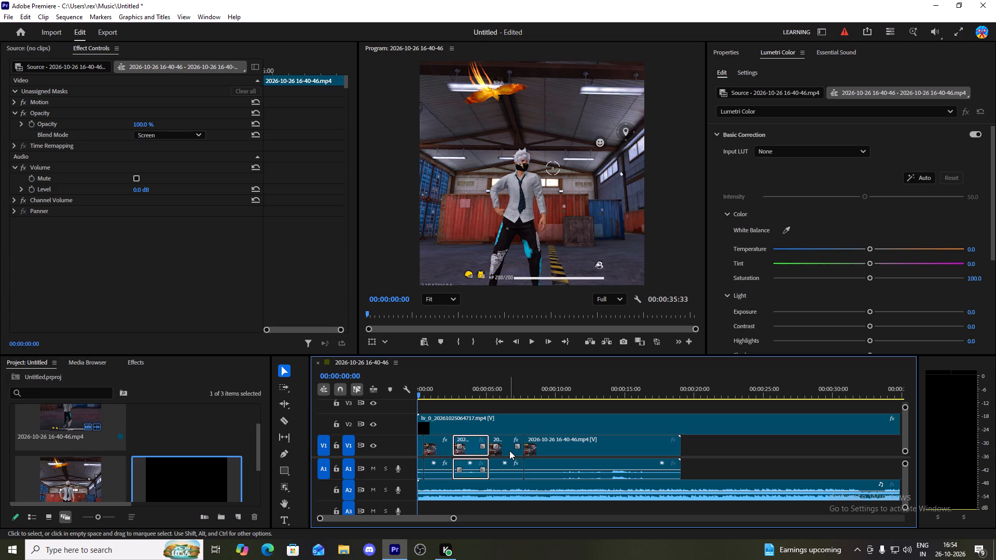
left_click(202, 136)
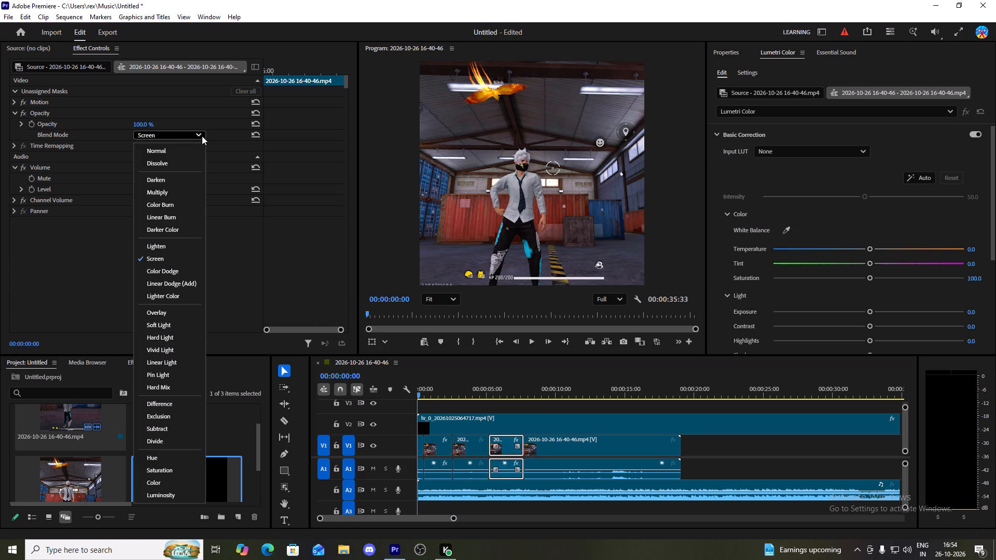
left_click(160, 154)
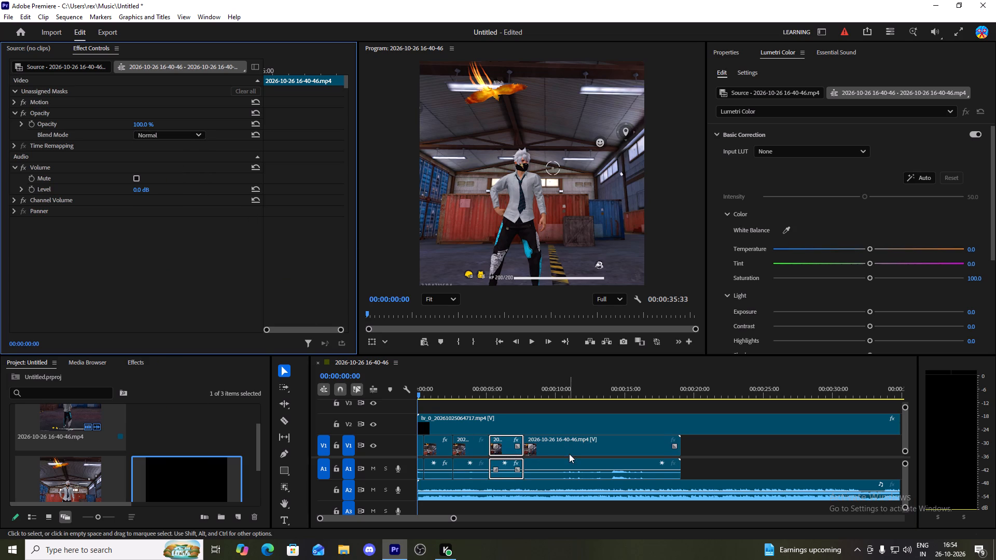
Play the sequence from the start with the overlay, then examine the gameplay frames around the jump between 00:00:12:26 and 00:00:14:51.
left_click(569, 454)
key("space")
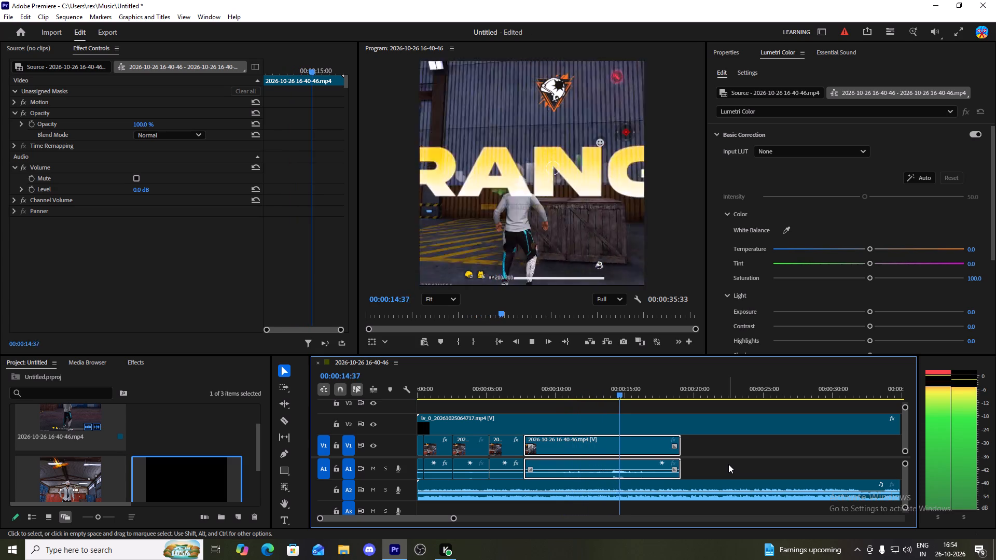
key("space")
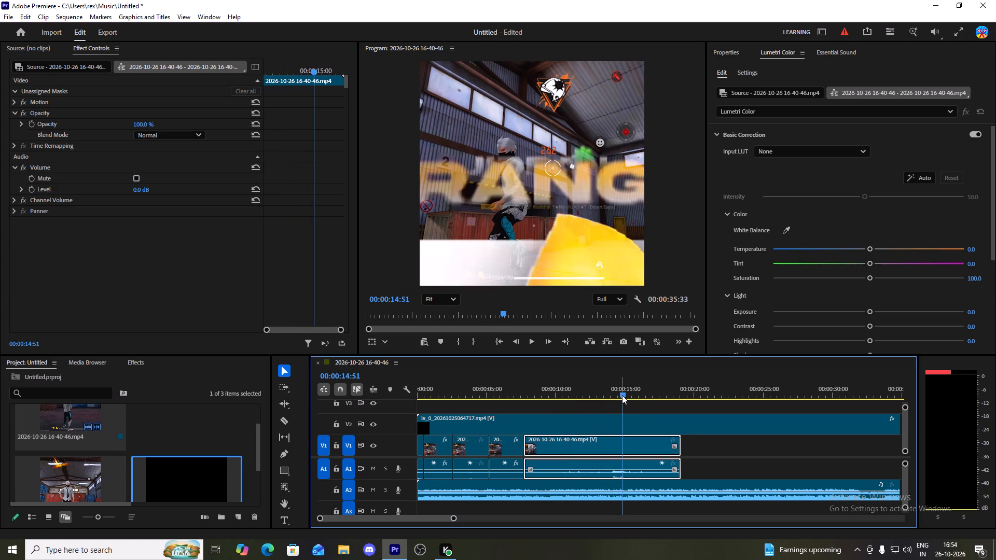
left_click_drag(622, 395, 600, 400)
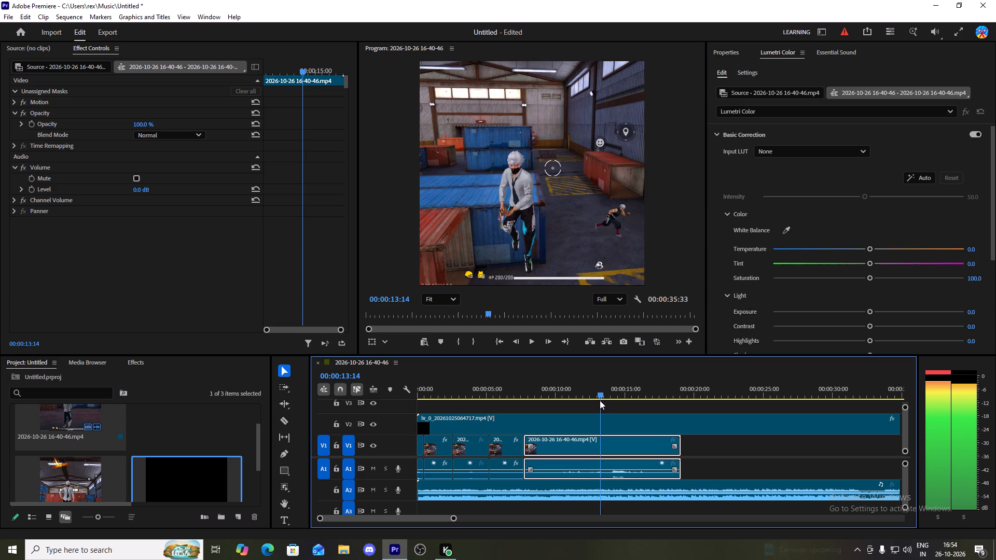
left_click_drag(600, 400, 589, 408)
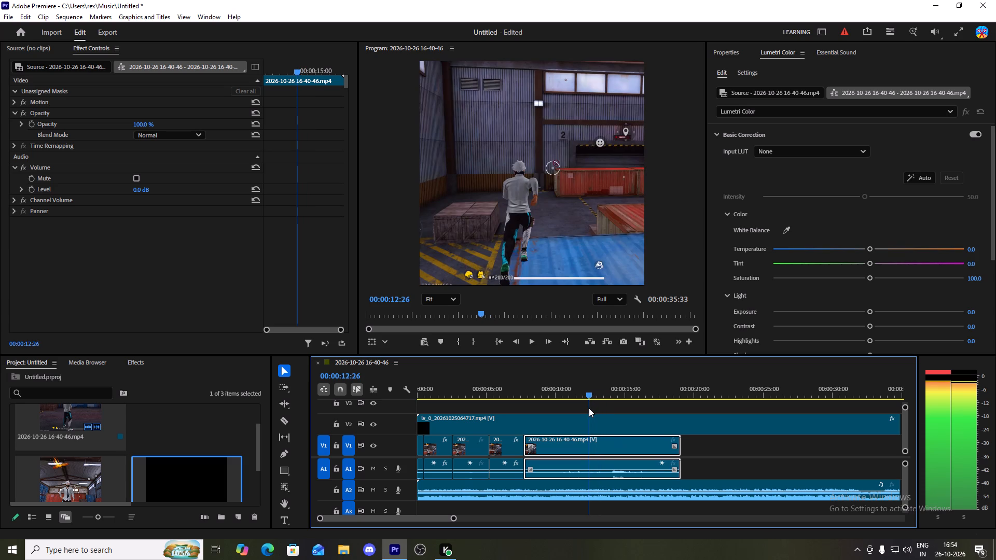
left_click_drag(589, 408, 599, 411)
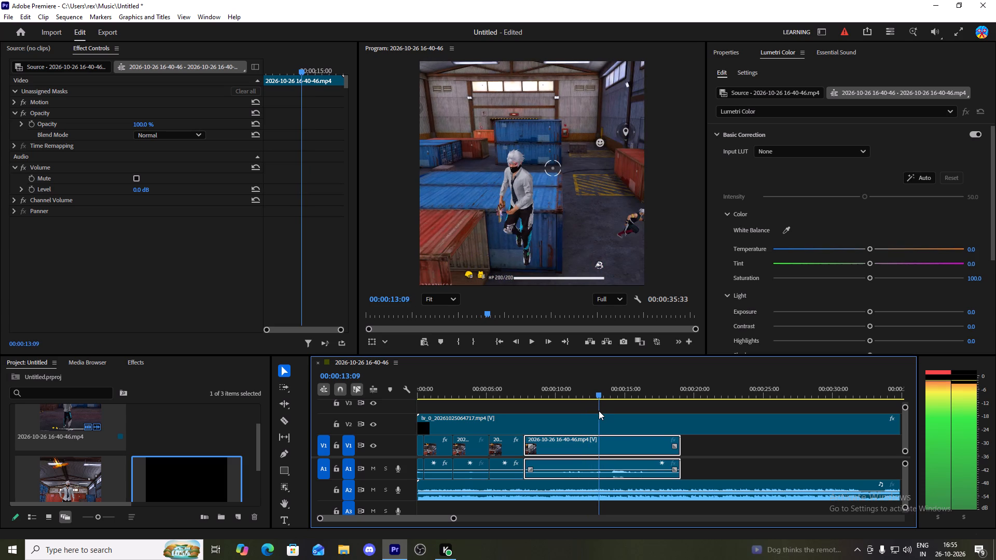
left_click_drag(599, 411, 597, 411)
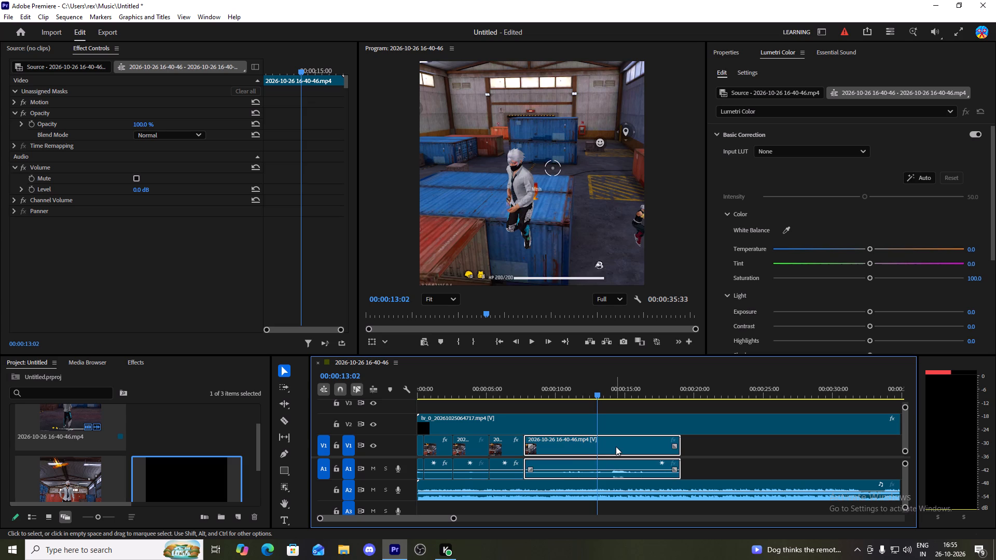
Move the long gameplay clip later to start at about 00:00:09:00, aligning its jump with the overlay title near 00:00:14:21.
left_click_drag(614, 447, 641, 450)
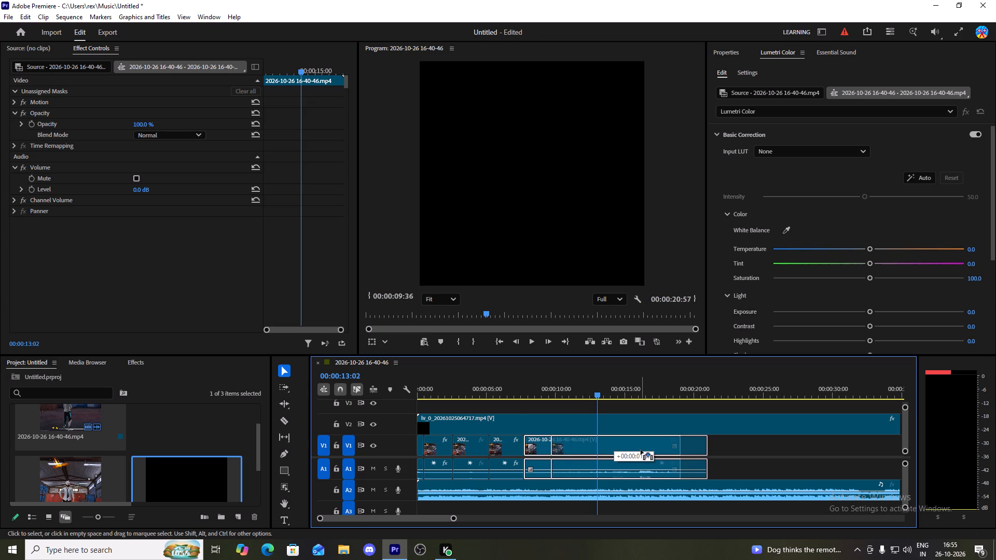
left_click_drag(641, 450, 643, 451)
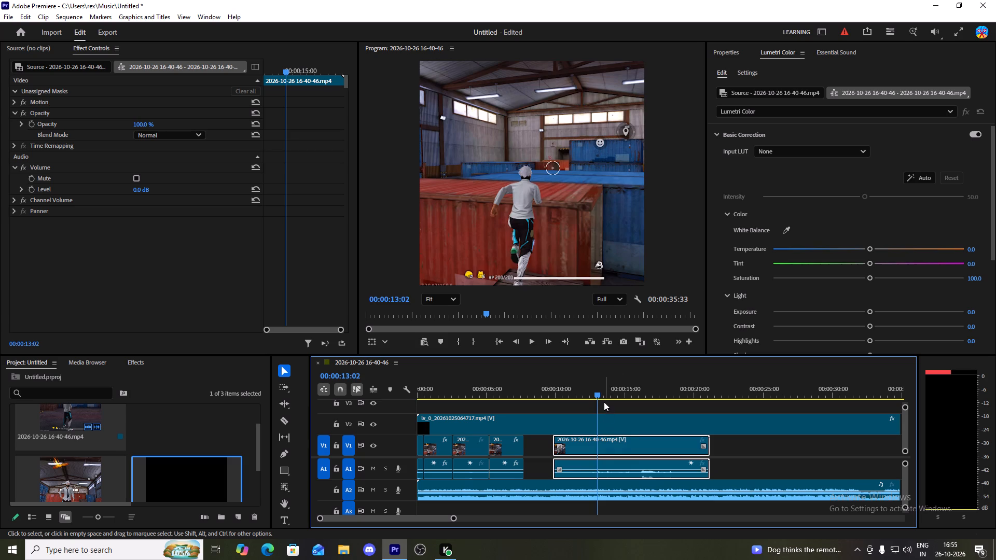
key("space")
key("space")
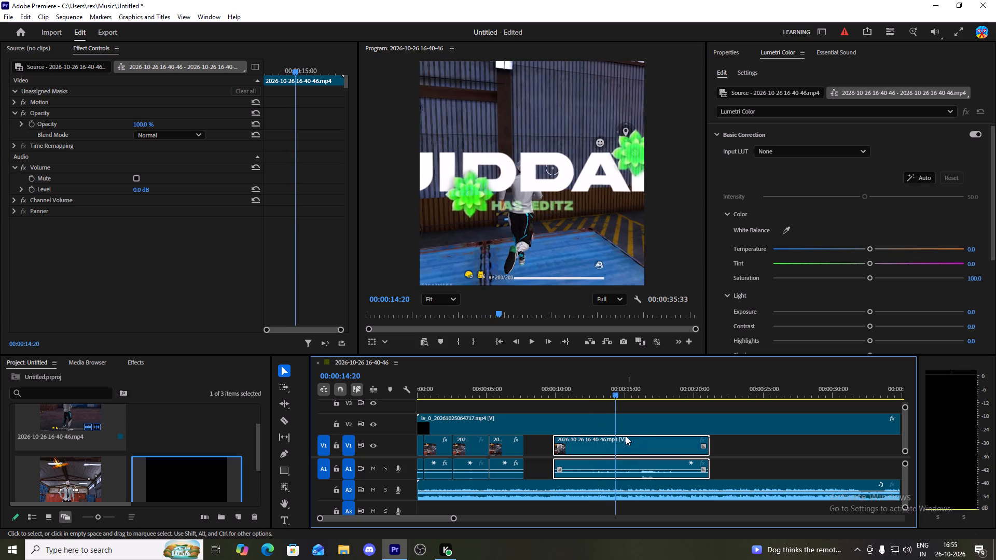
left_click_drag(637, 448, 631, 450)
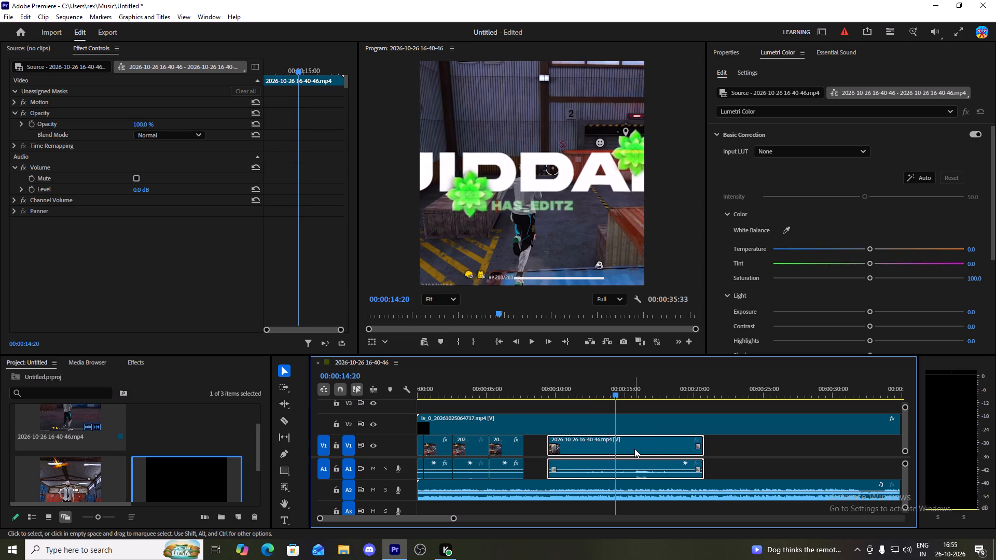
left_click_drag(637, 447, 636, 447)
left_click_drag(636, 447, 631, 449)
left_click_drag(617, 396, 612, 403)
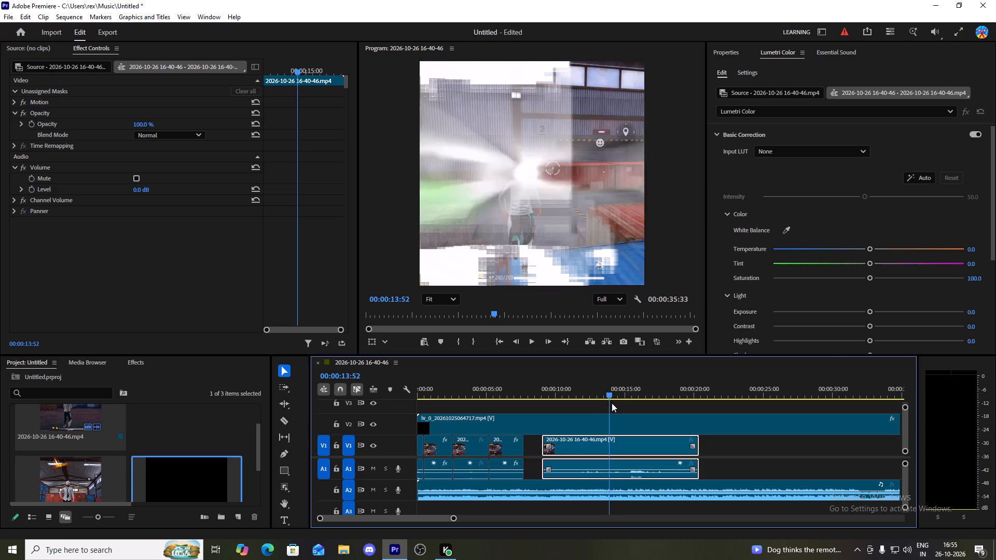
left_click_drag(612, 403, 618, 406)
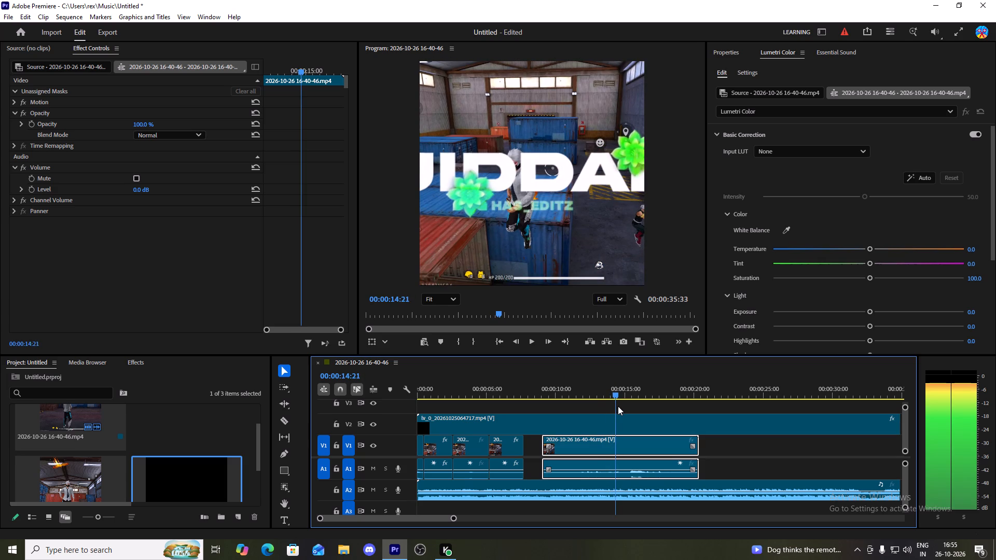
left_click_drag(618, 406, 611, 409)
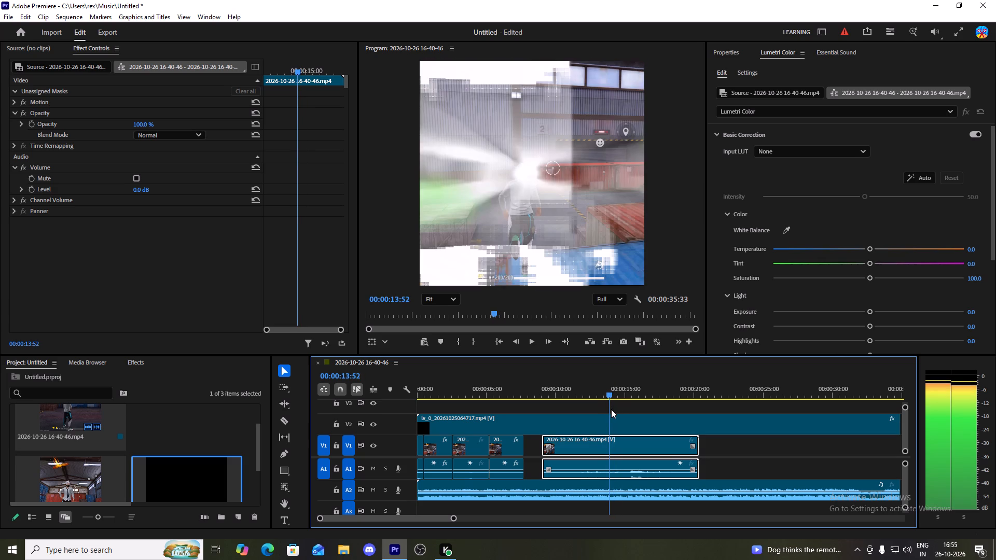
Nudge the long gameplay clip on V1 about half a second earlier, aligning its jump with the overlay title near 00:00:14:00.
left_click_drag(611, 409, 610, 410)
left_click_drag(633, 449, 628, 451)
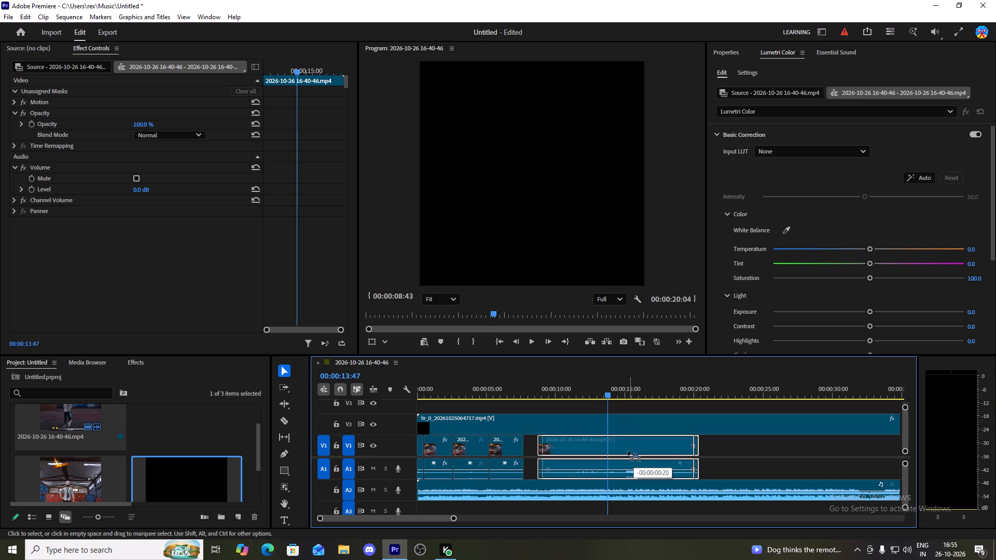
left_click_drag(628, 451, 626, 452)
key("space")
key("space")
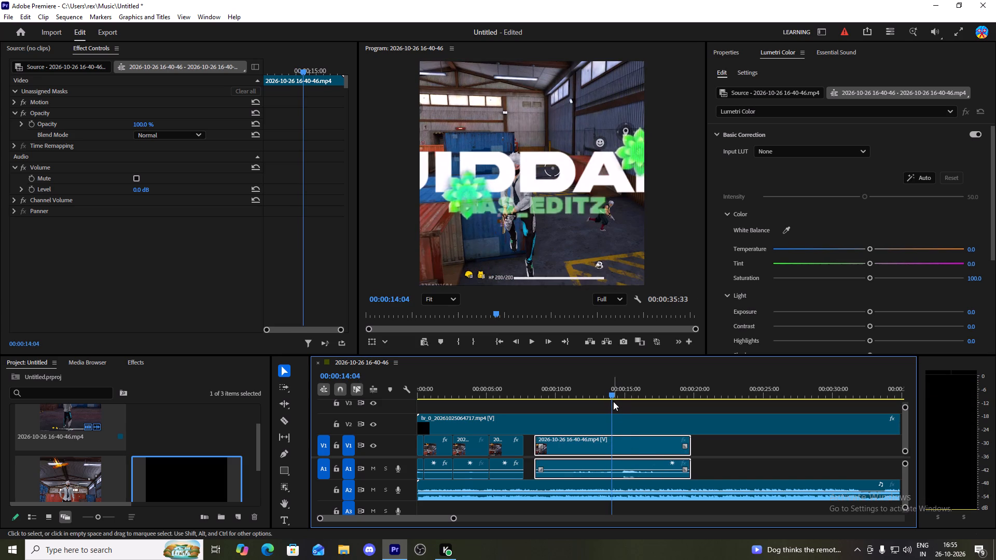
left_click(631, 443)
left_click(611, 398)
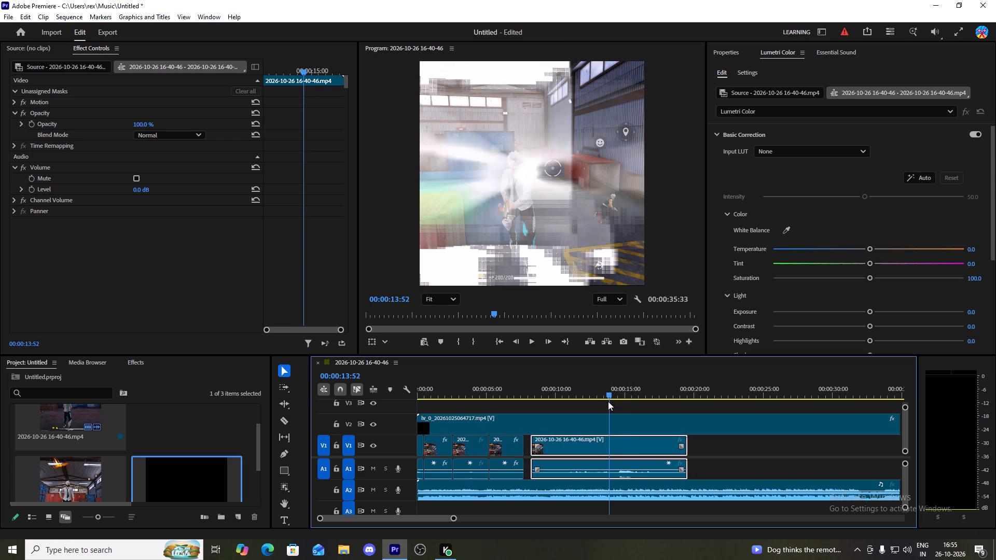
left_click(623, 446)
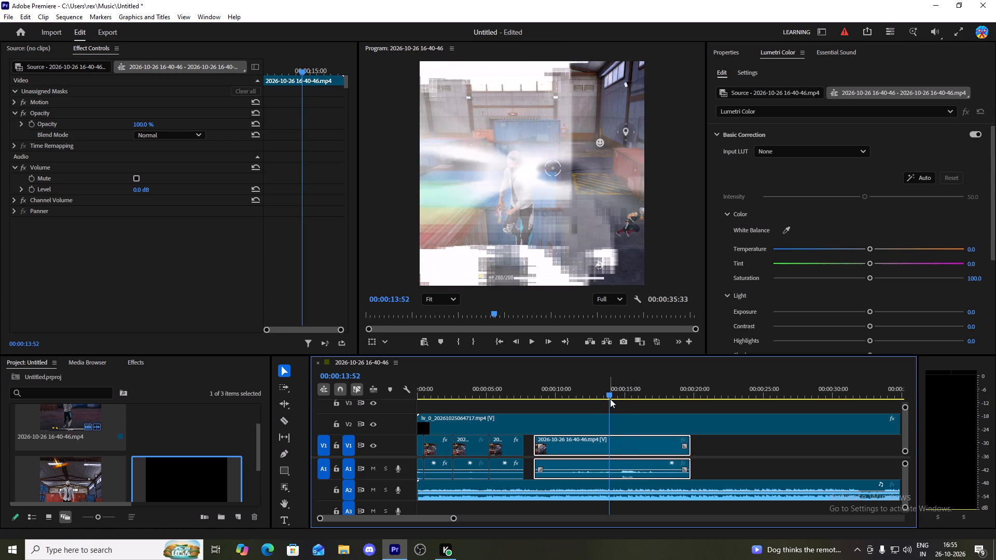
left_click_drag(610, 396, 605, 397)
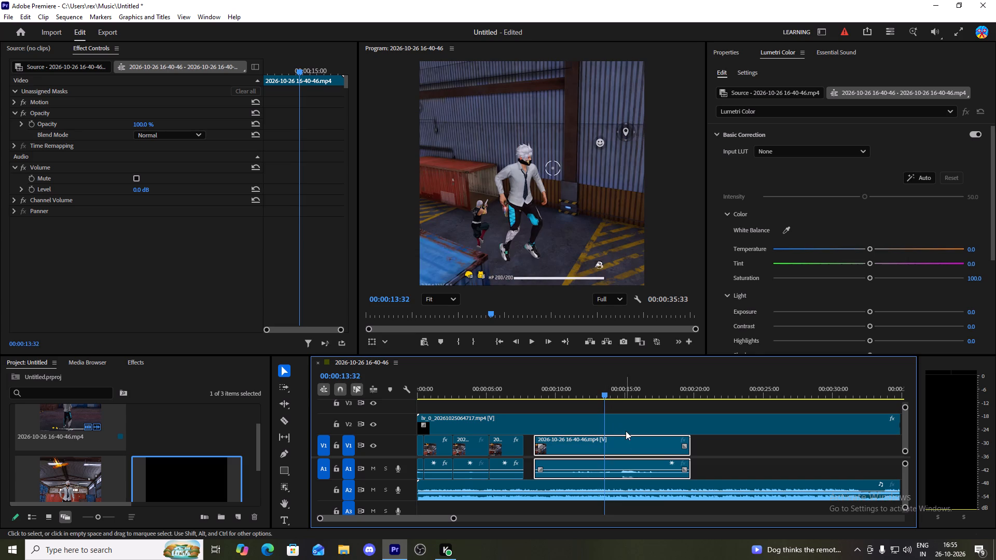
left_click(622, 447)
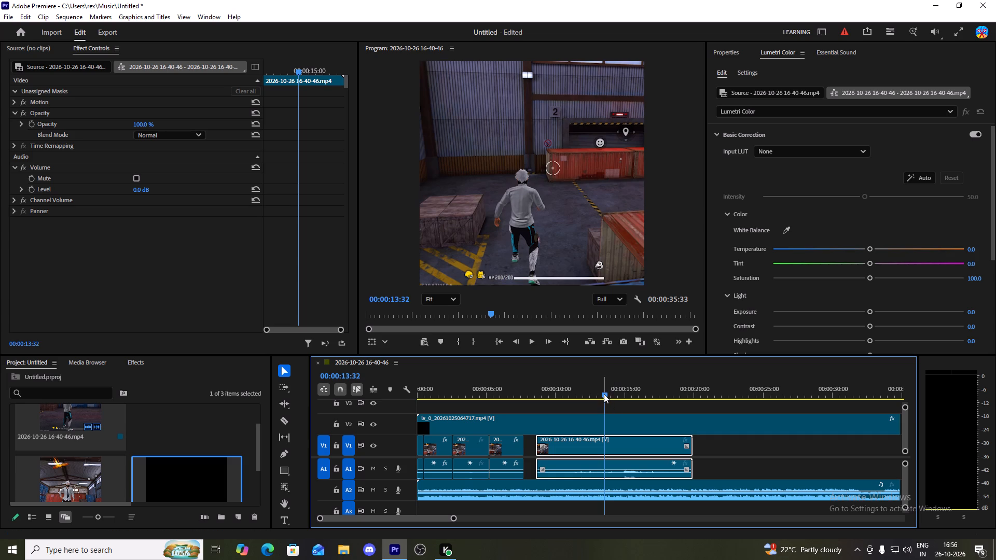
Play the sequence from about 00:00:12:00 to 00:00:14:11 to check the gameplay jump against the overlay title.
left_click_drag(604, 394, 585, 399)
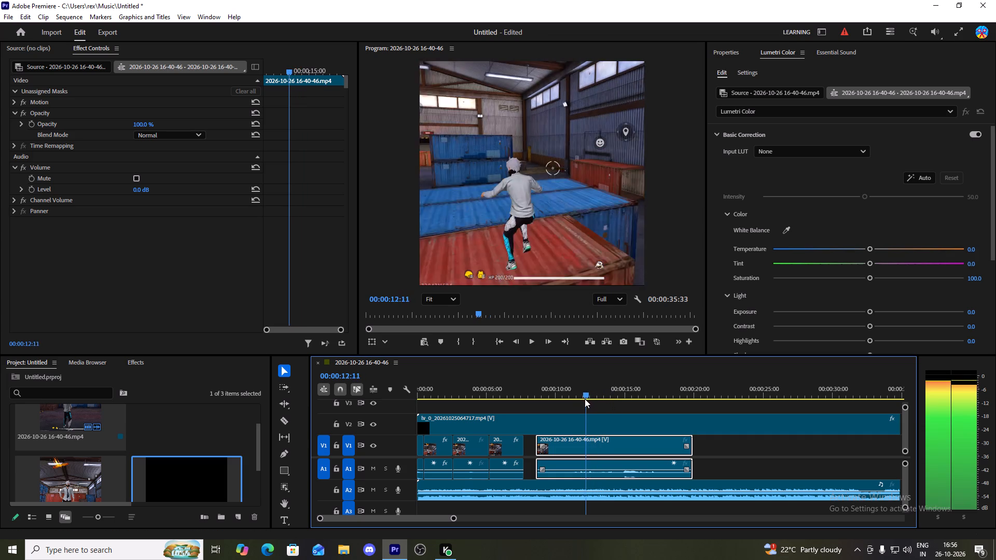
left_click_drag(585, 399, 583, 399)
key("space")
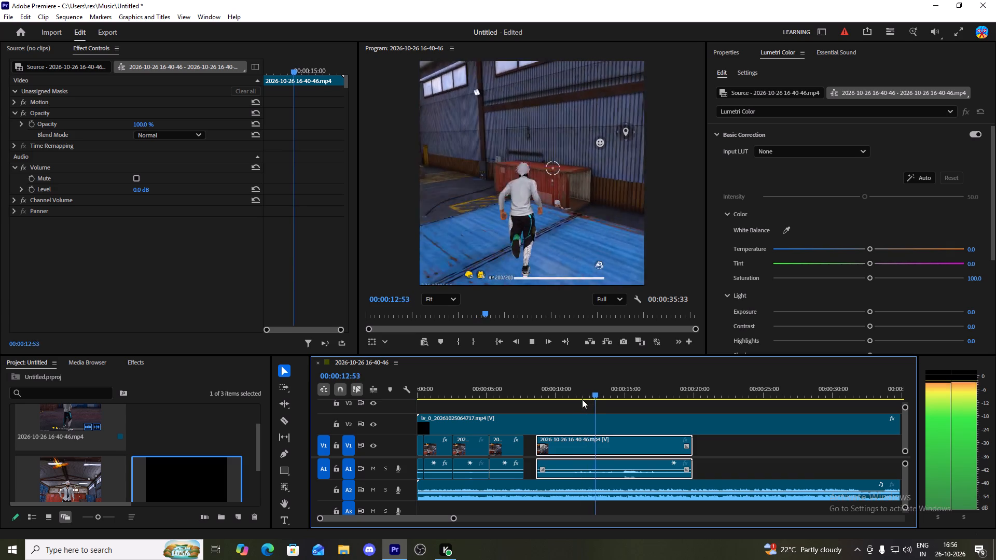
key("space")
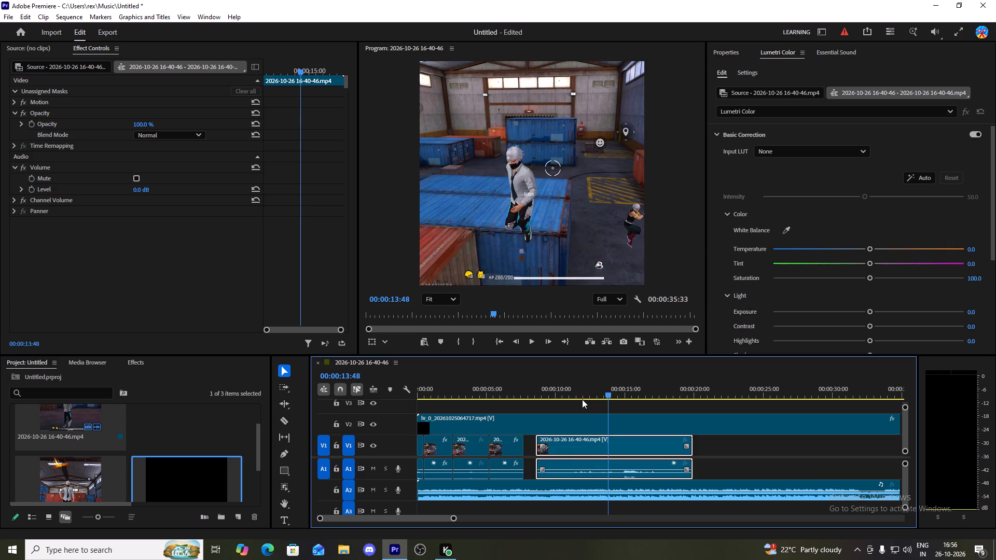
key("space")
key("space")
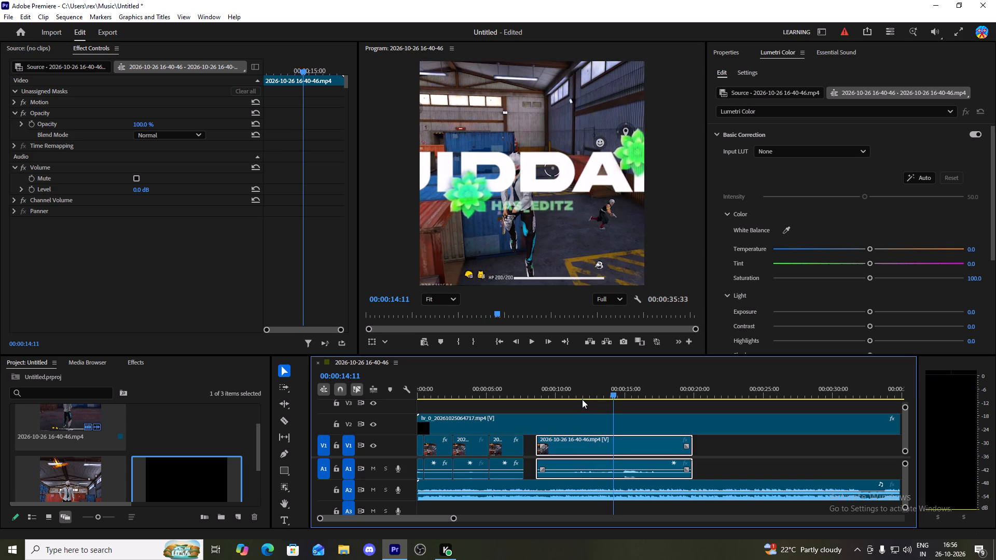
Select the overlay clip on V2 and set its scale to 45%.
left_click(644, 408)
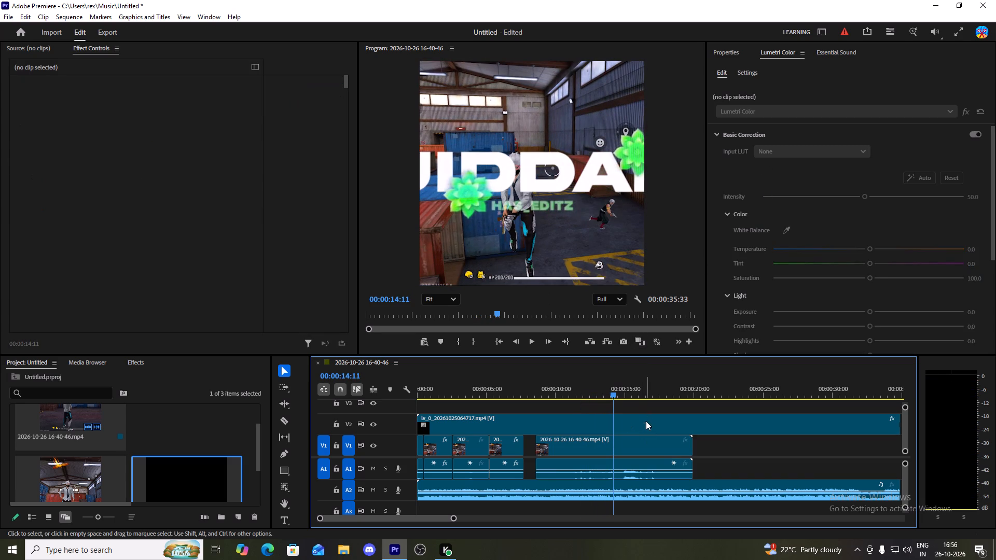
left_click(645, 417)
left_click(730, 53)
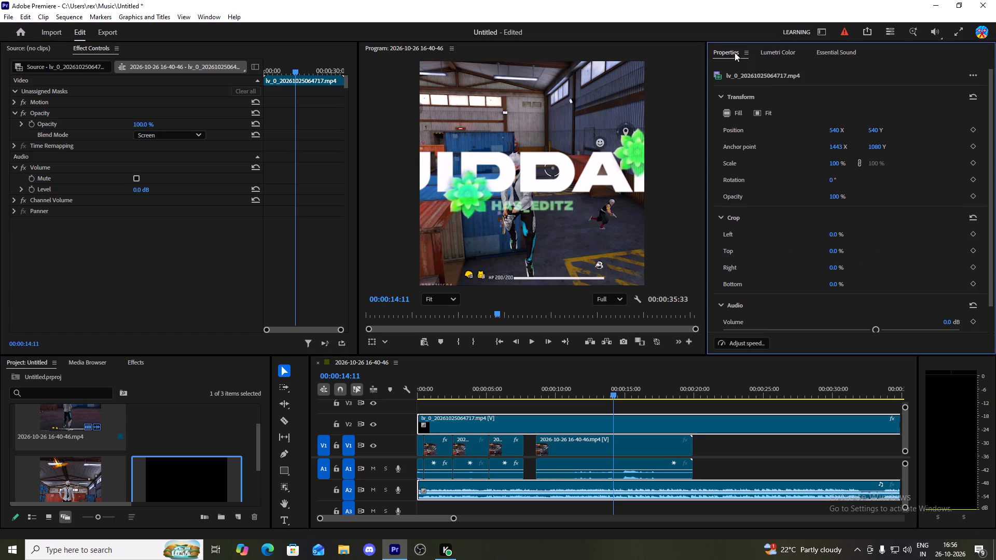
left_click(840, 164)
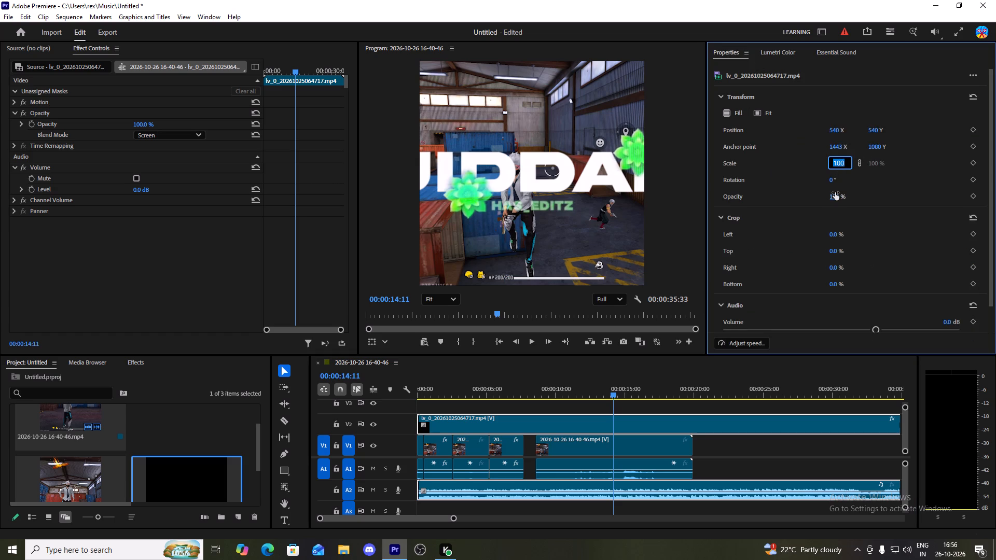
type("52")
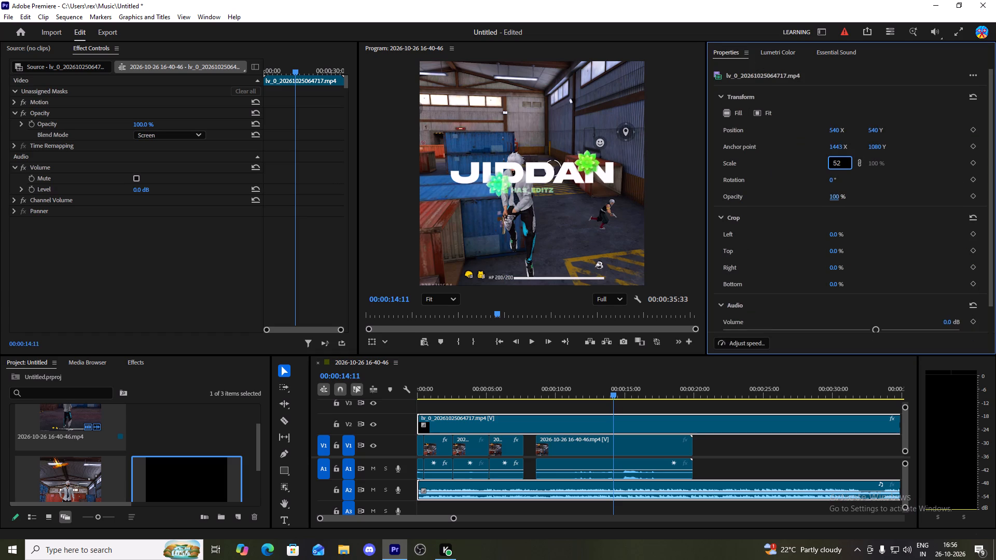
key("BackSpace")
key("BackSpace")
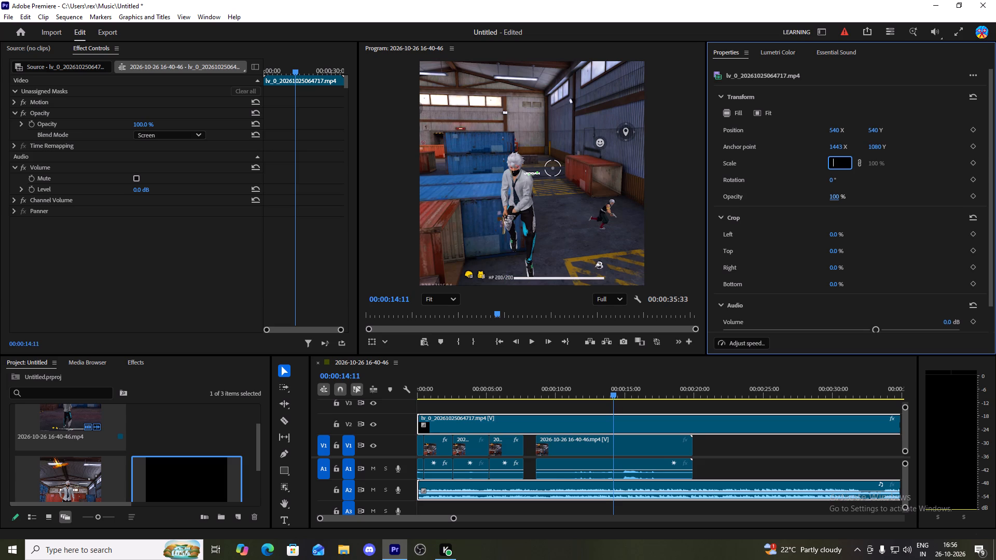
type("45")
key("Return")
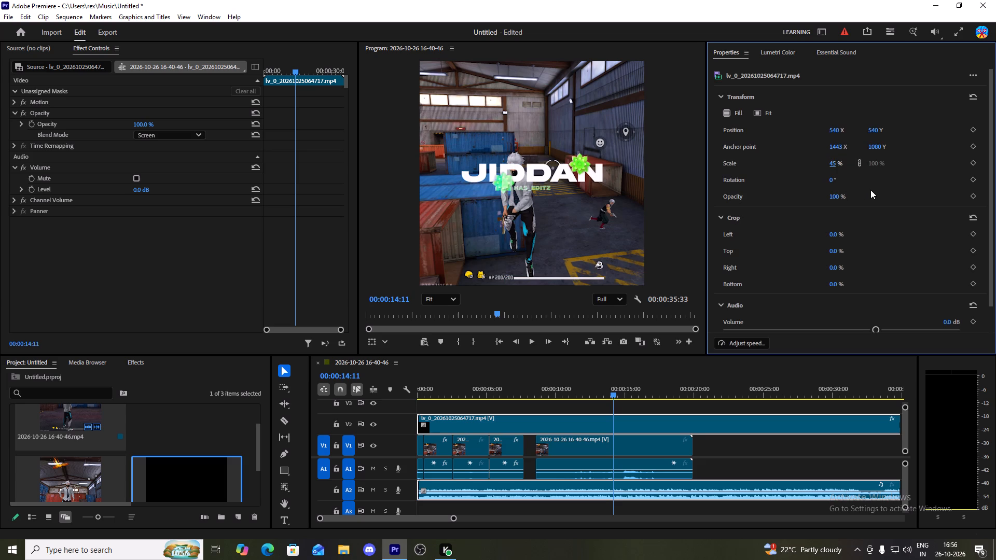
Move the overlay title up in the frame by setting the overlay clip's Y position to 200.
left_click(877, 129)
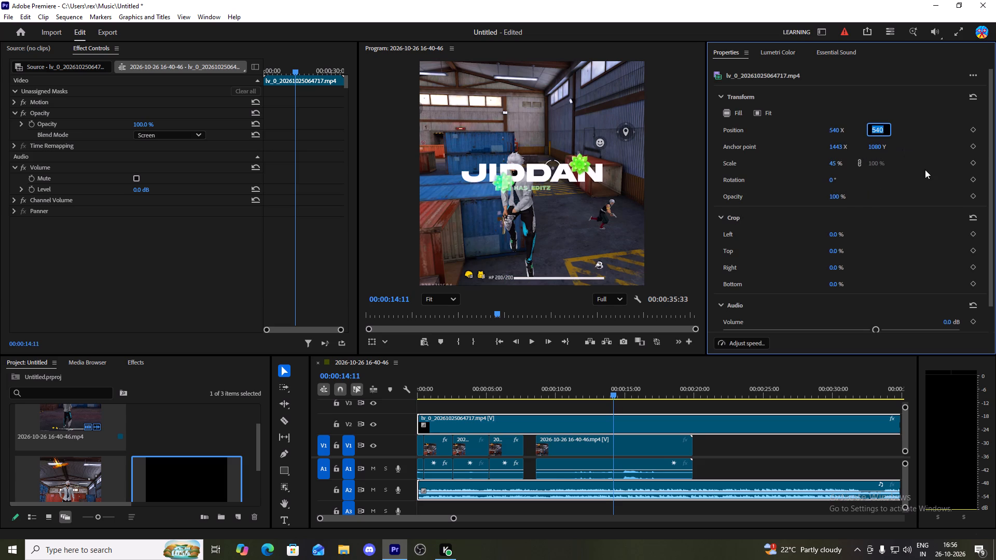
type("650")
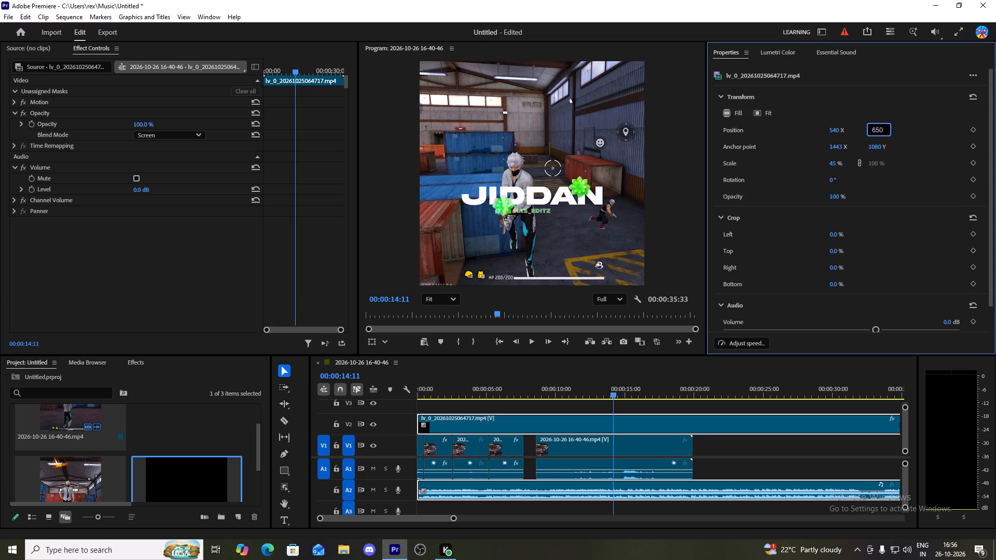
key("BackSpace")
key("BackSpace")
key("BackSpace")
key("BackSpace")
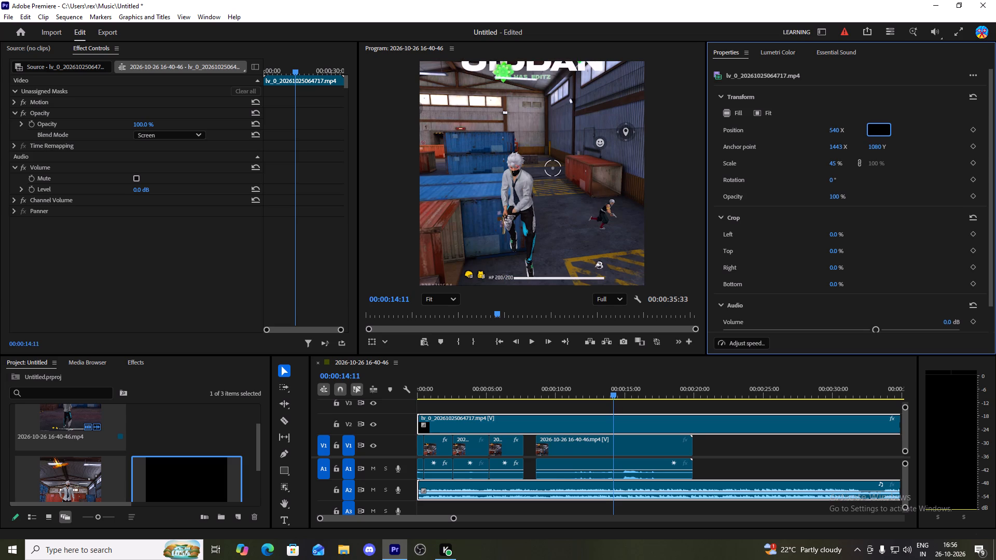
type("250")
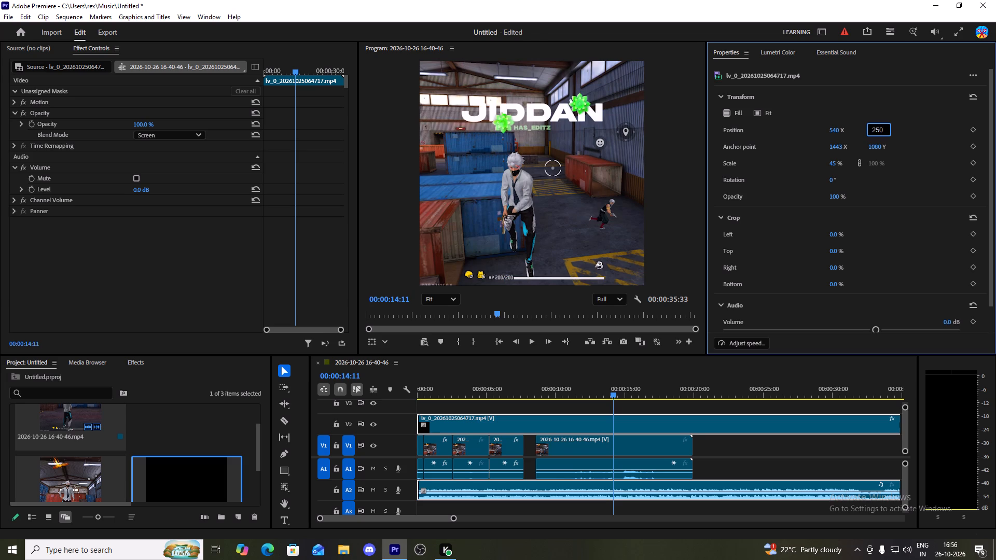
key("BackSpace")
key("BackSpace")
key("BackSpace")
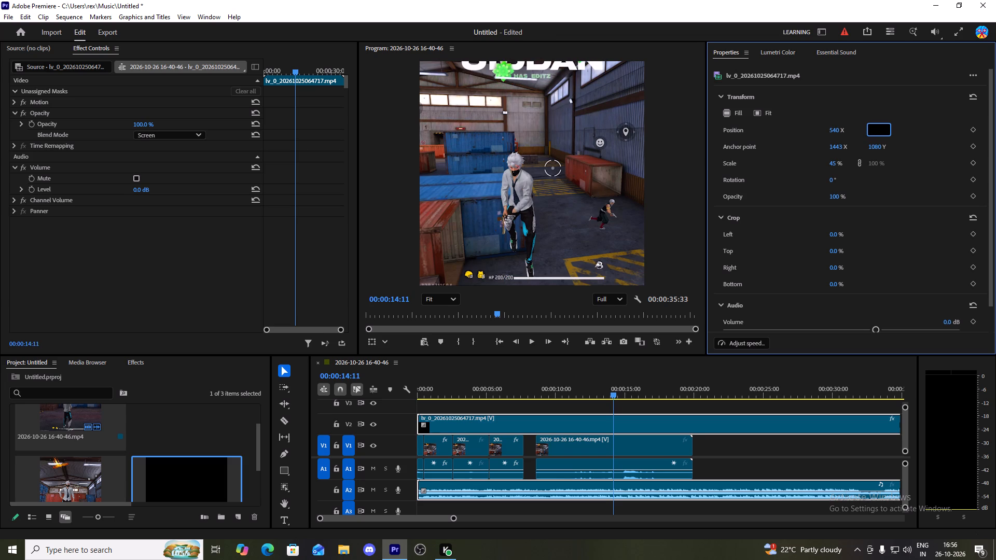
type("200")
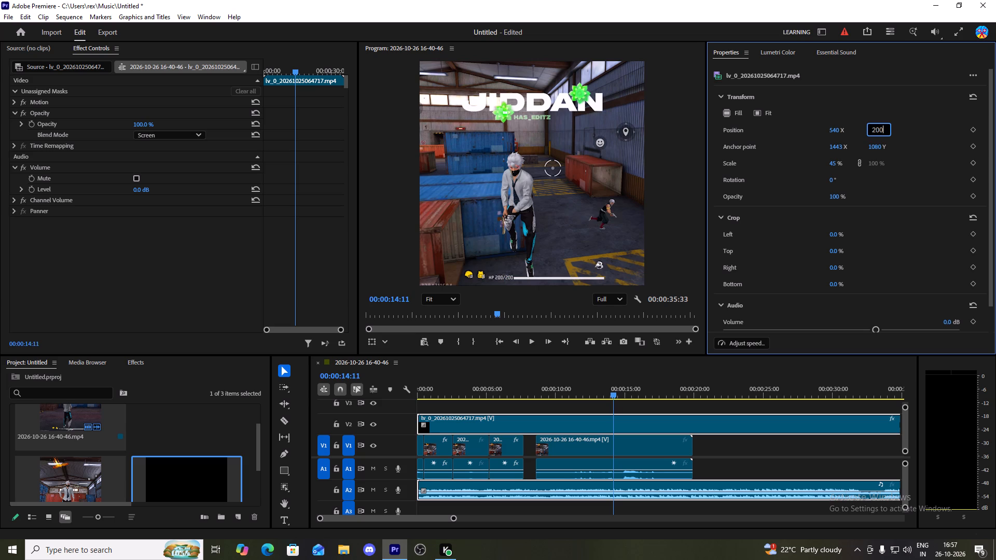
Shift the overlay title sideways by setting the overlay clip's X position to 650.
left_click(834, 128)
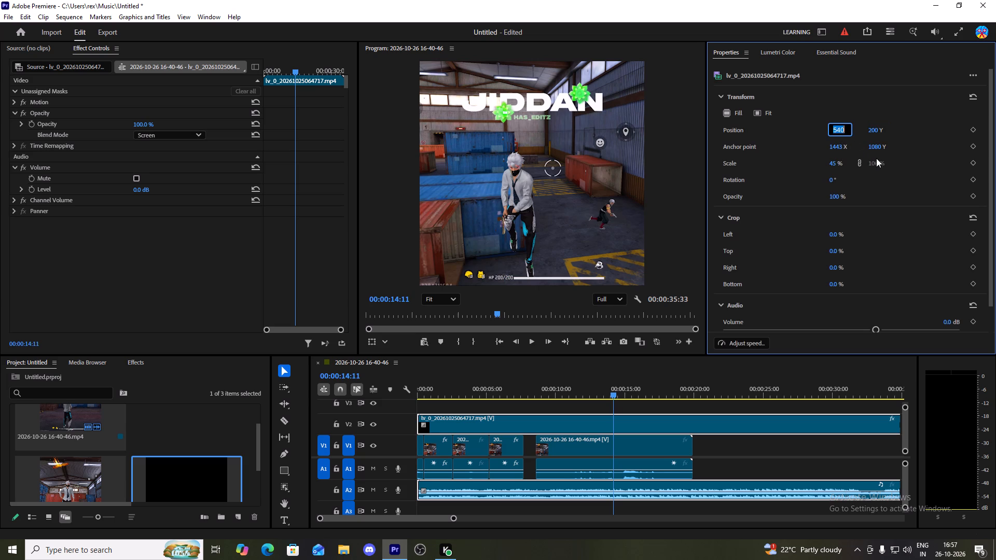
type("6000")
key("BackSpace")
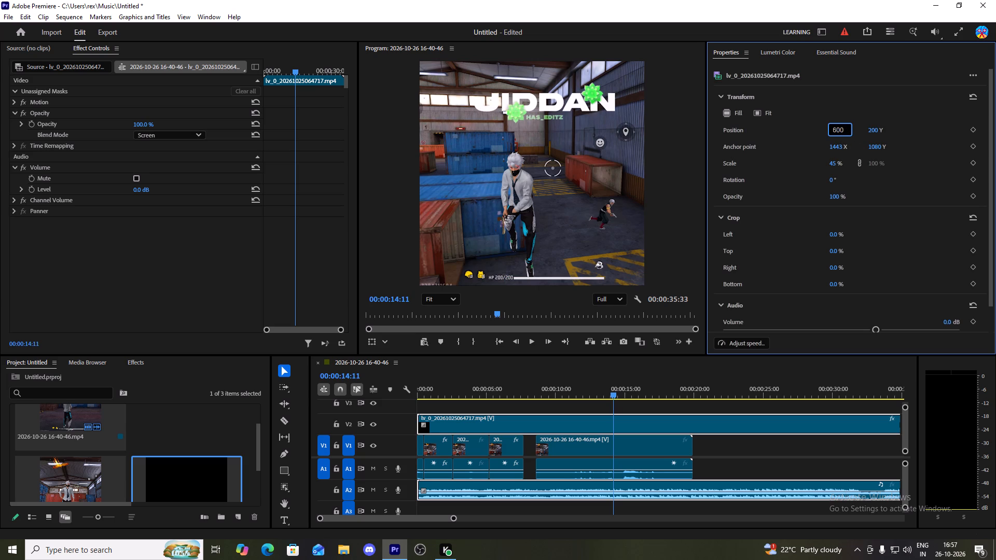
key("BackSpace")
key("BackSpace")
type("50")
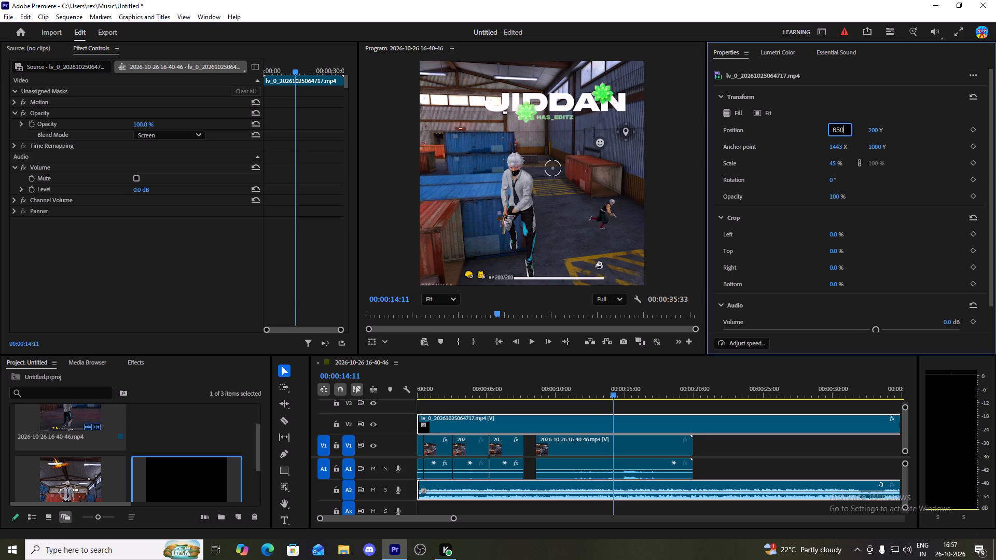
key("Return")
Preview the overlay titles from 00:00:14:11 onward and reduce the overlay clip's scale to 40%.
left_click(649, 205)
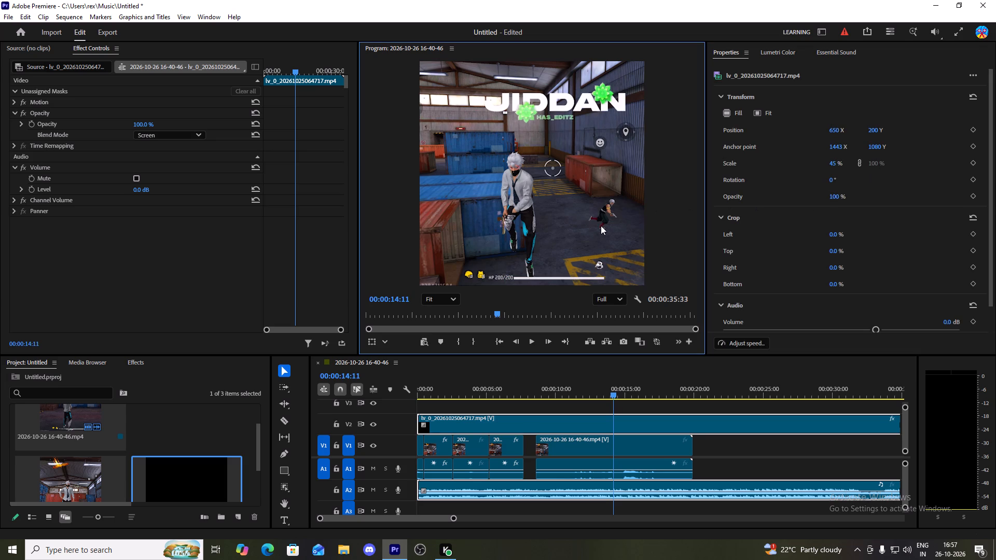
key("space")
key("space")
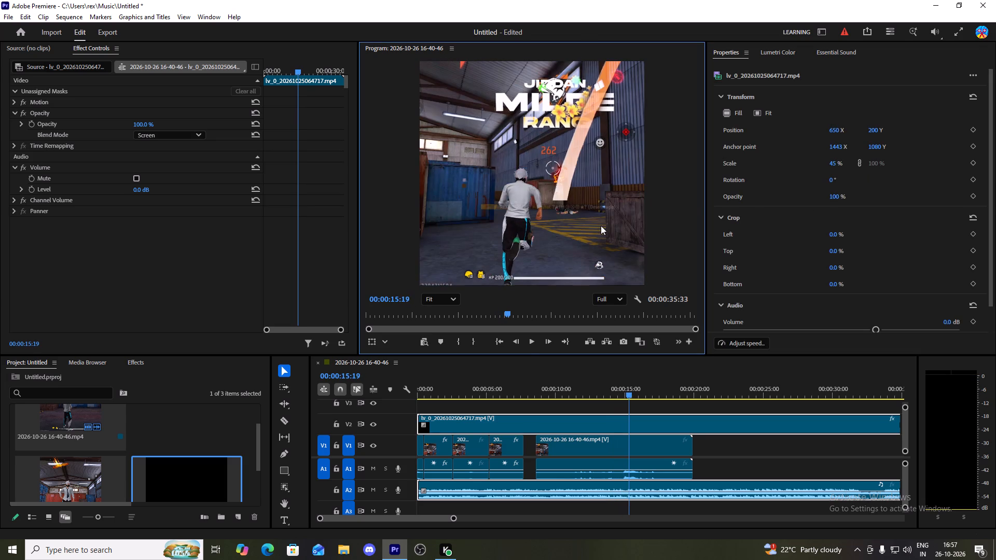
left_click(833, 166)
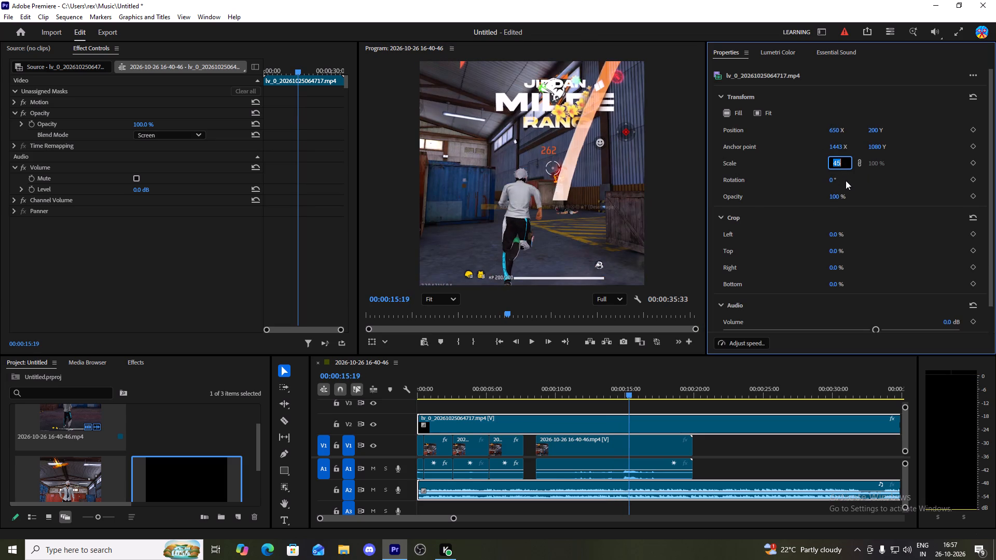
type("40")
key("Return")
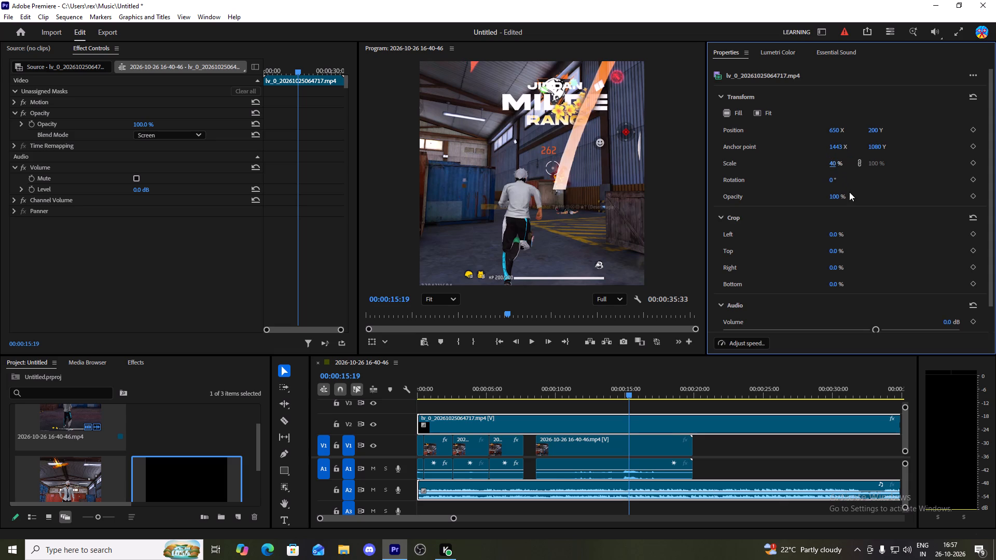
key("space")
key("space")
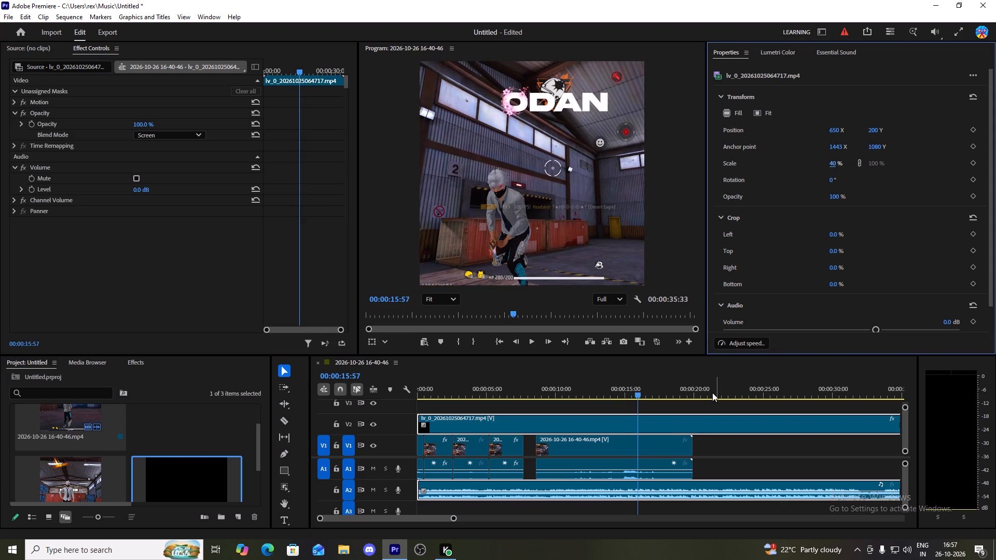
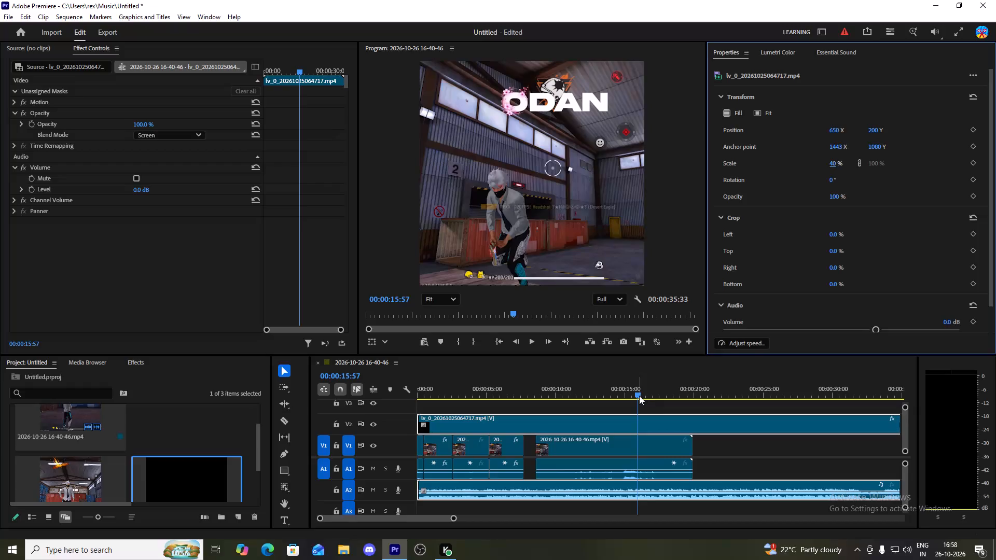
Play back the gameplay with the overlay titles from 00:00:11:53 to 00:00:14:10.
left_click_drag(639, 396, 583, 401)
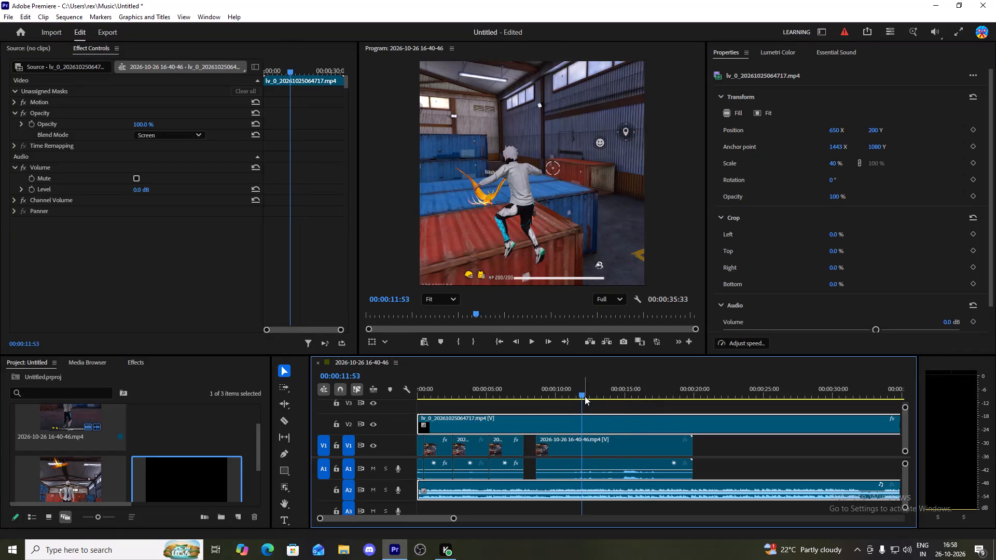
key("space")
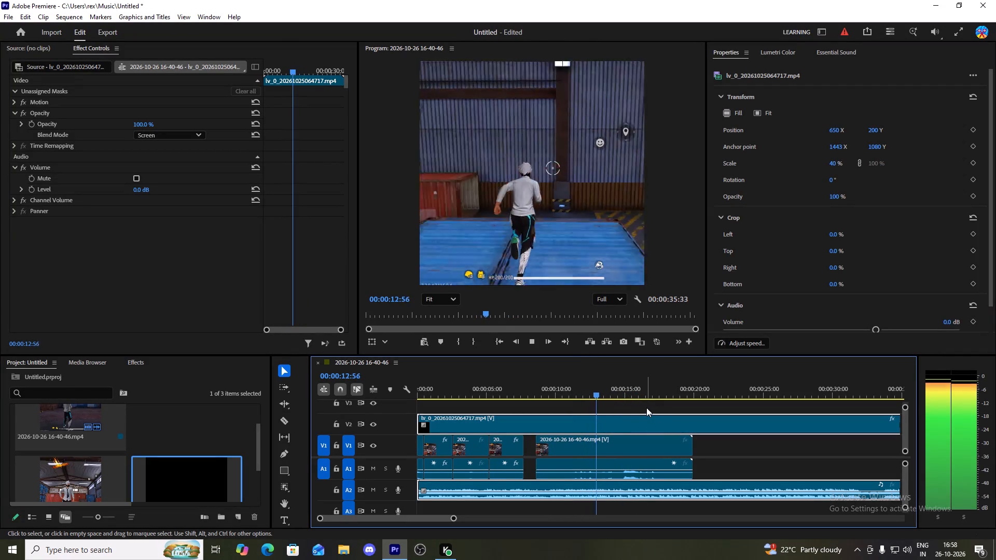
key("space")
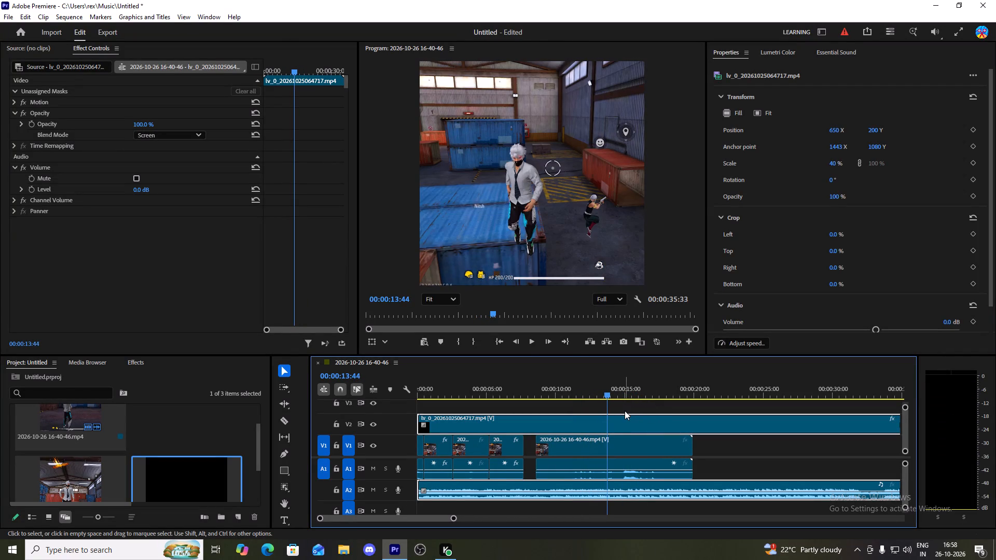
key("space")
key("space")
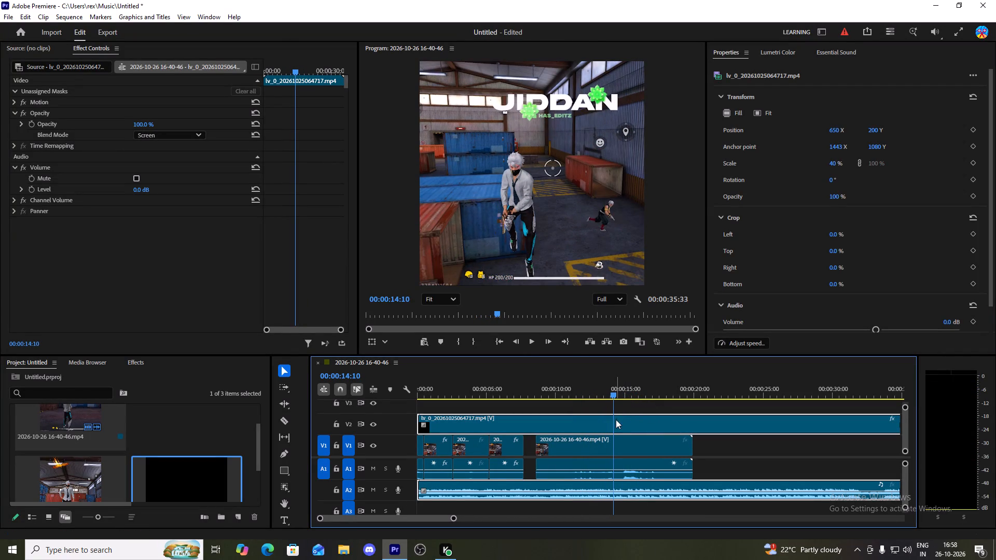
Move the third slowed gameplay clip on V1 forward in time, into the gap before the last gameplay clip.
left_click(604, 446)
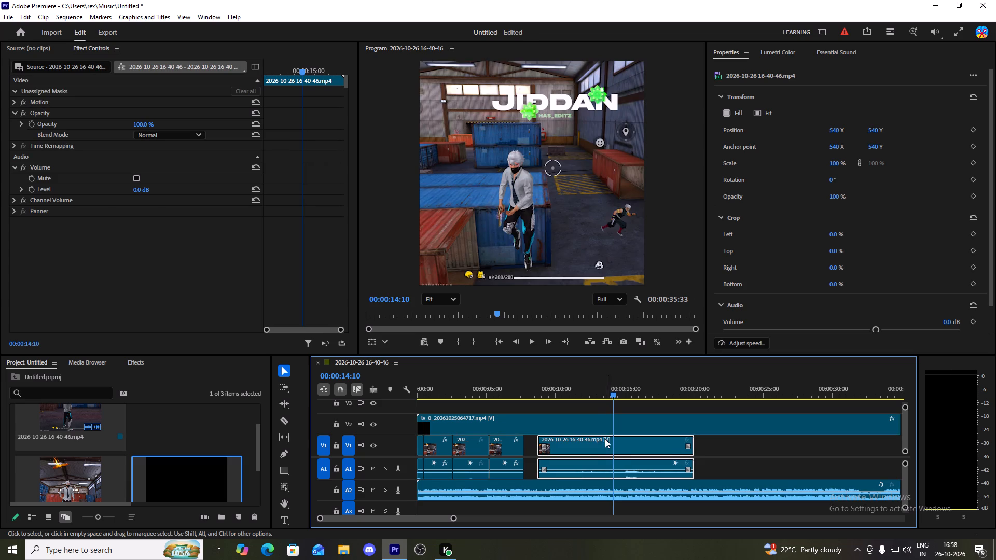
left_click_drag(614, 397, 526, 416)
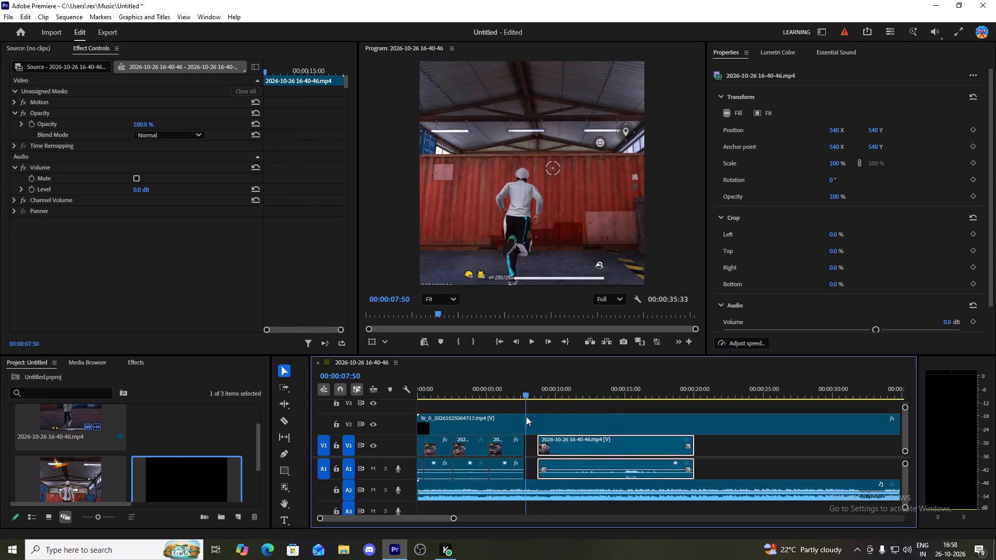
left_click_drag(526, 416, 544, 418)
left_click_drag(511, 443, 513, 443)
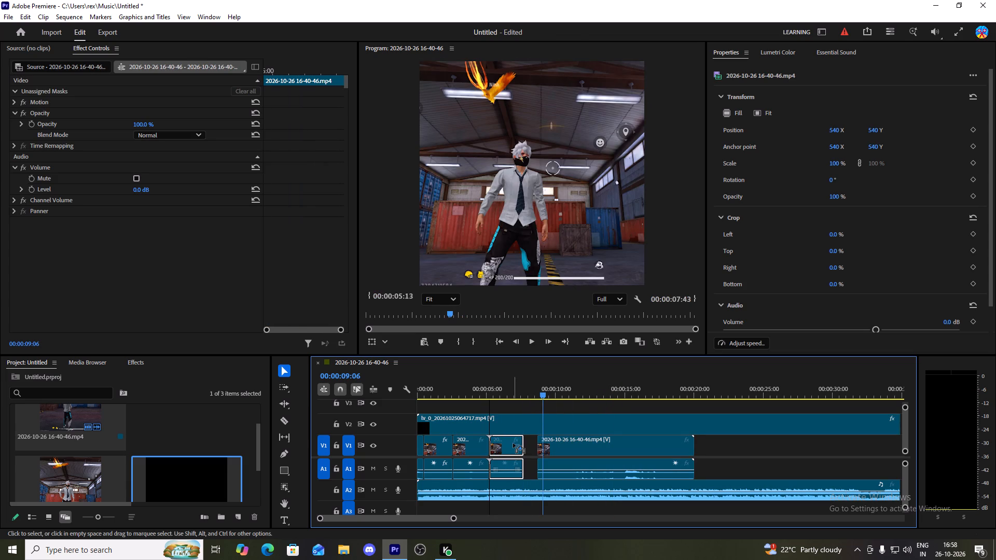
left_click_drag(513, 443, 517, 445)
left_click_drag(505, 443, 513, 442)
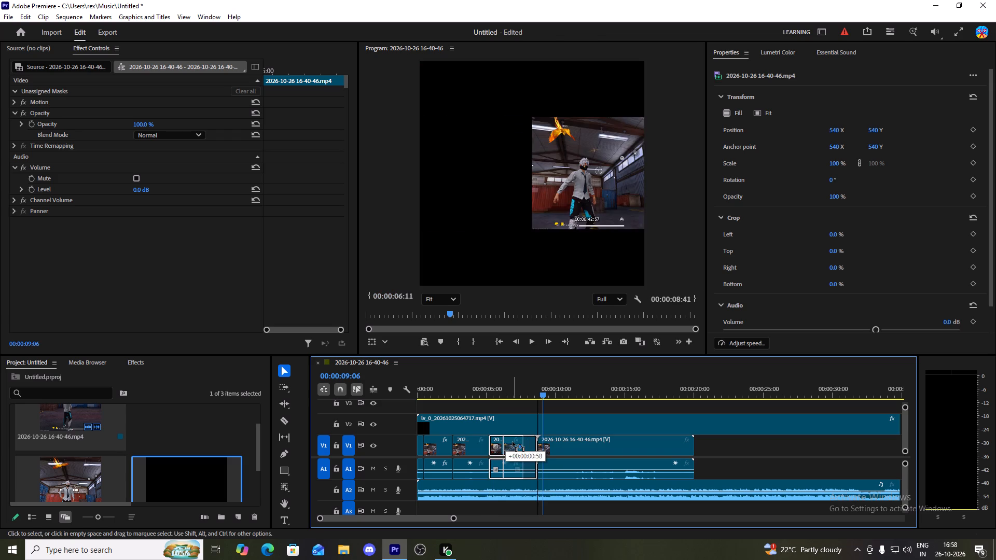
left_click_drag(513, 442, 511, 442)
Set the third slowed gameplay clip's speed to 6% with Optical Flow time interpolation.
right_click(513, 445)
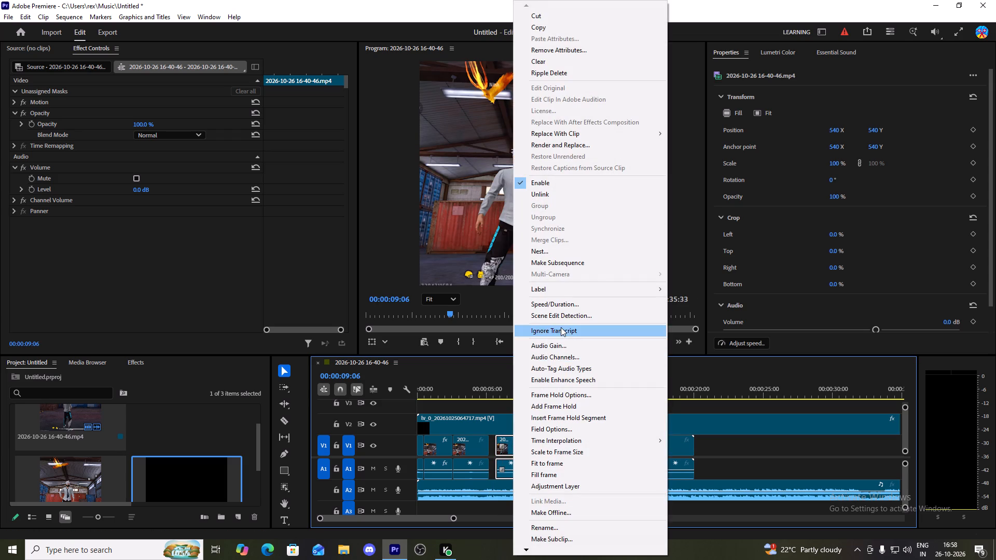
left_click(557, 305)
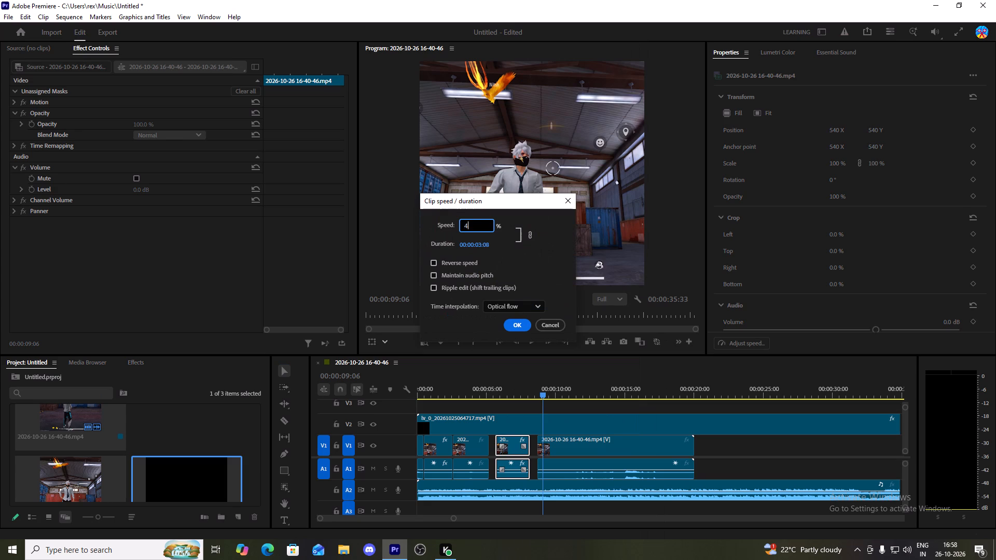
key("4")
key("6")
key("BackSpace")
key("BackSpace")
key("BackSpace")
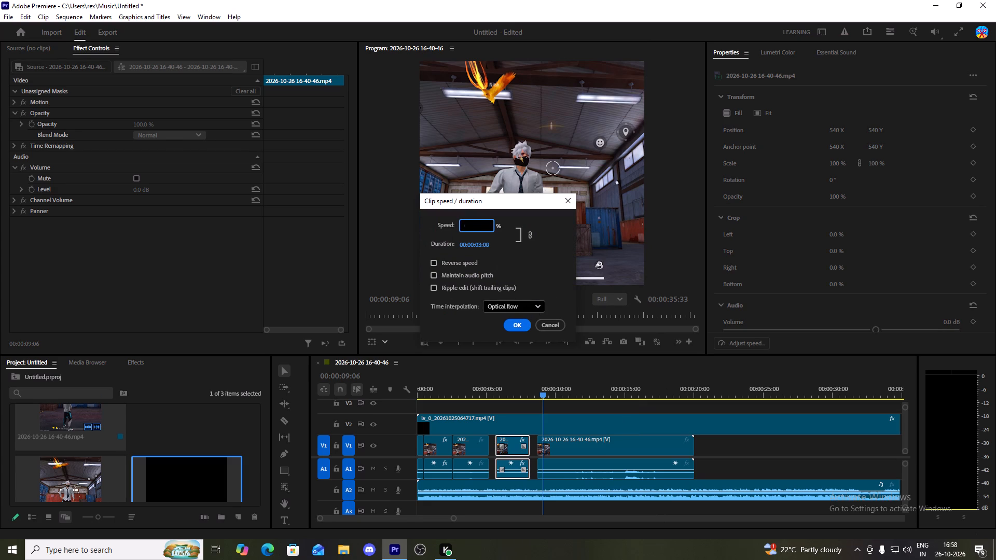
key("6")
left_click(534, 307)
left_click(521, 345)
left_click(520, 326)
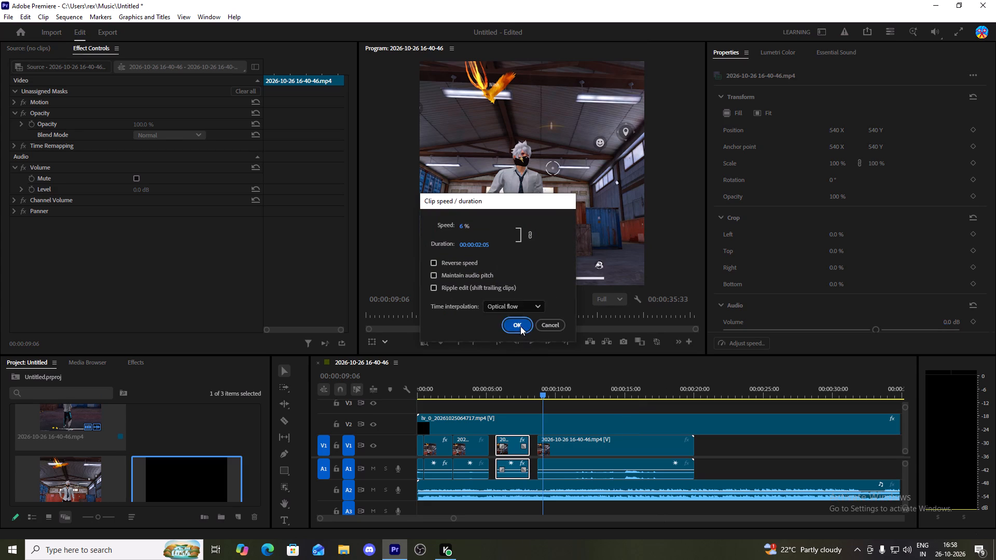
Set the third slowed gameplay clip's speed to 4%, keeping Optical Flow interpolation.
right_click(506, 442)
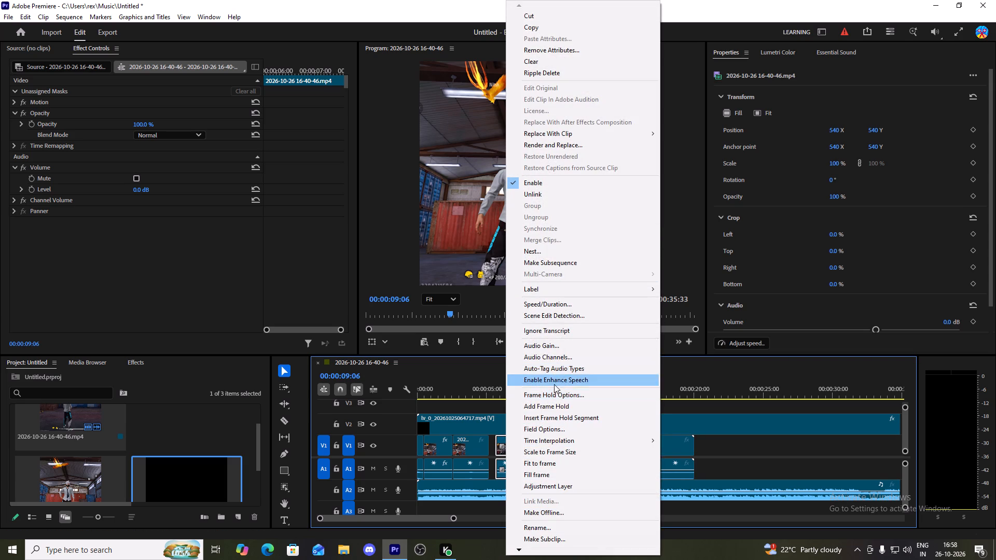
left_click(542, 306)
key("4")
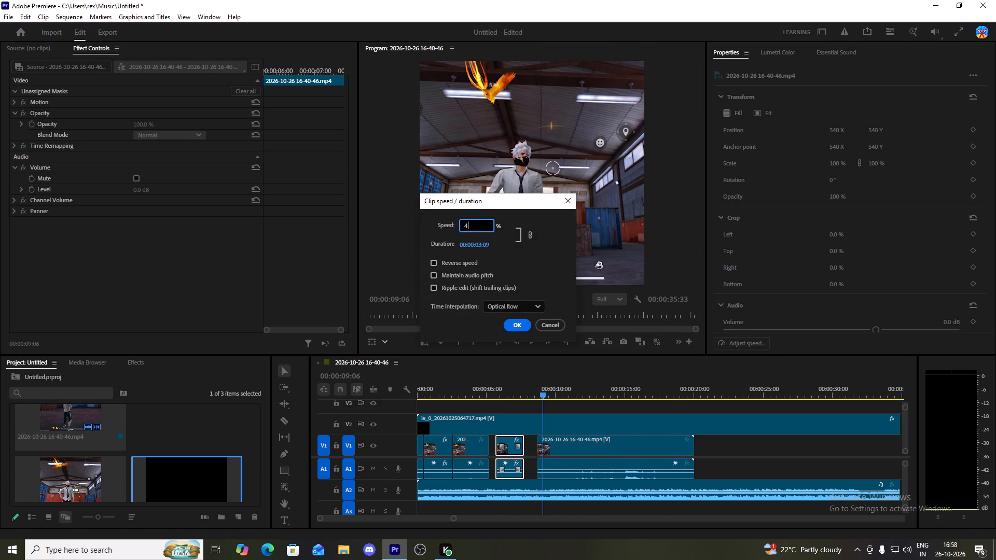
left_click(513, 326)
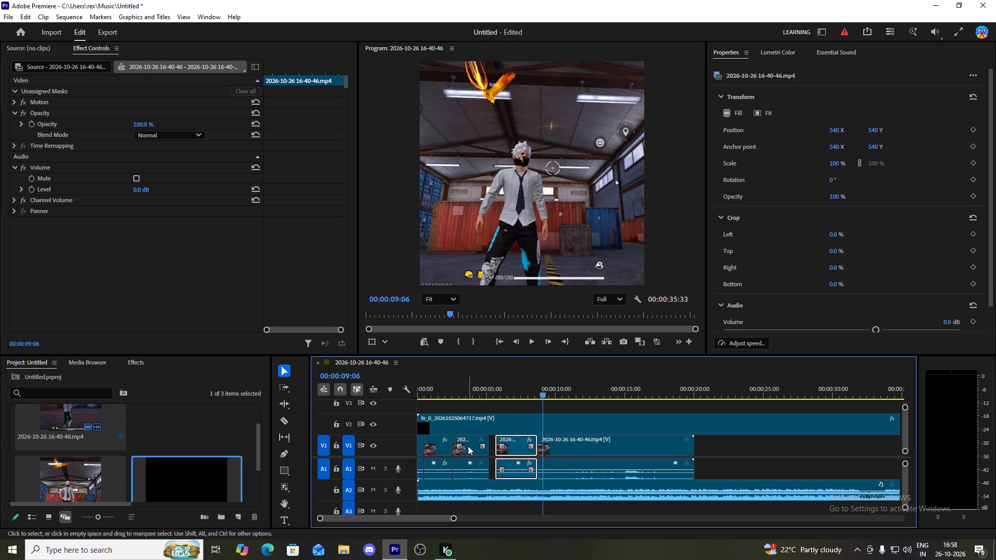
Move the second slowed gameplay clip on V1 forward in time so it meets the start of the third.
left_click_drag(469, 446, 474, 447)
Set the first slowed gameplay clip's speed to 4%, filling the gap before the second slowed clip.
right_click(442, 446)
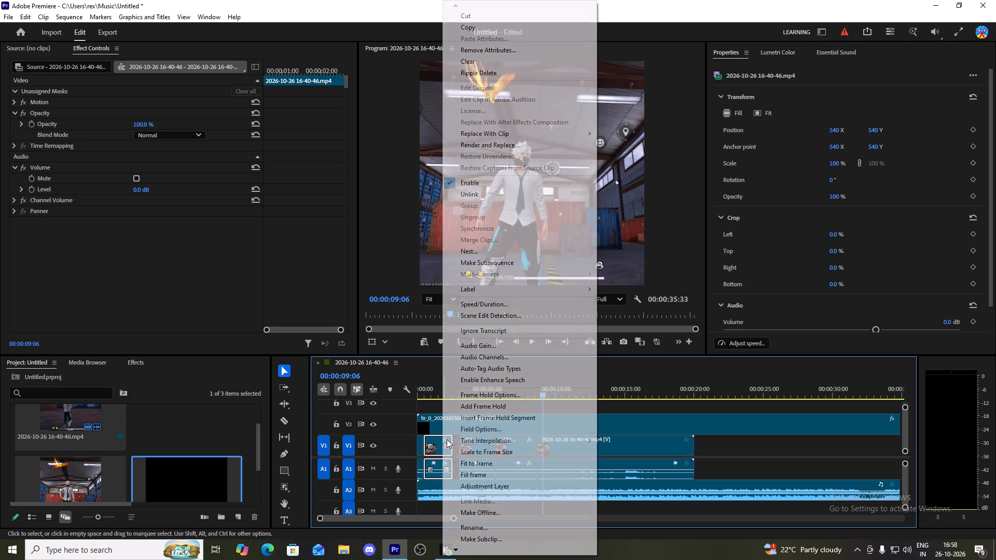
left_click(487, 306)
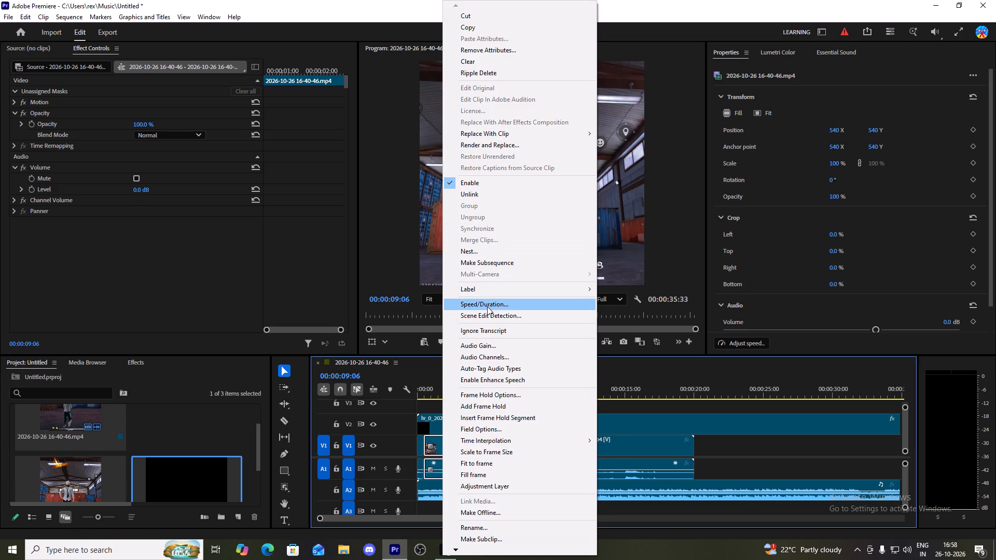
key("4")
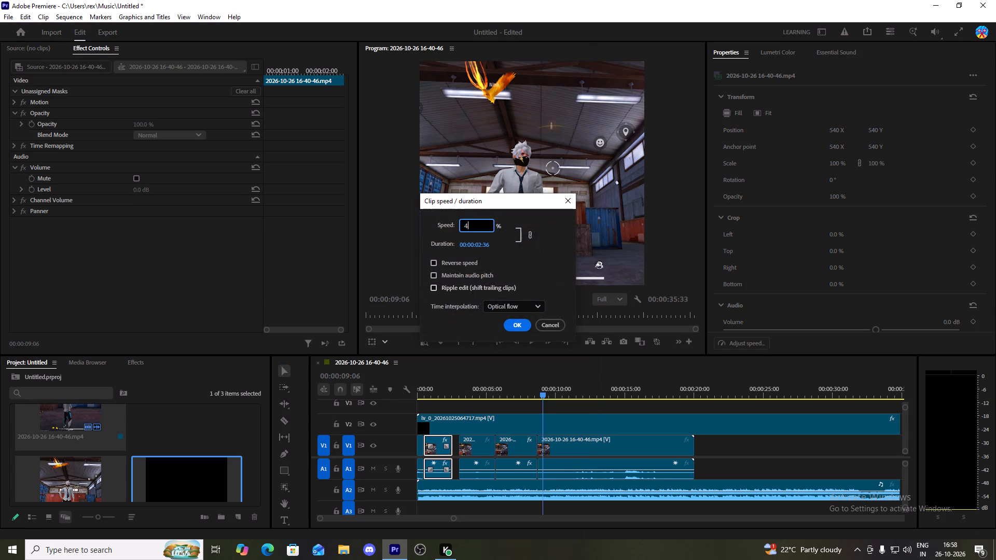
key("Return")
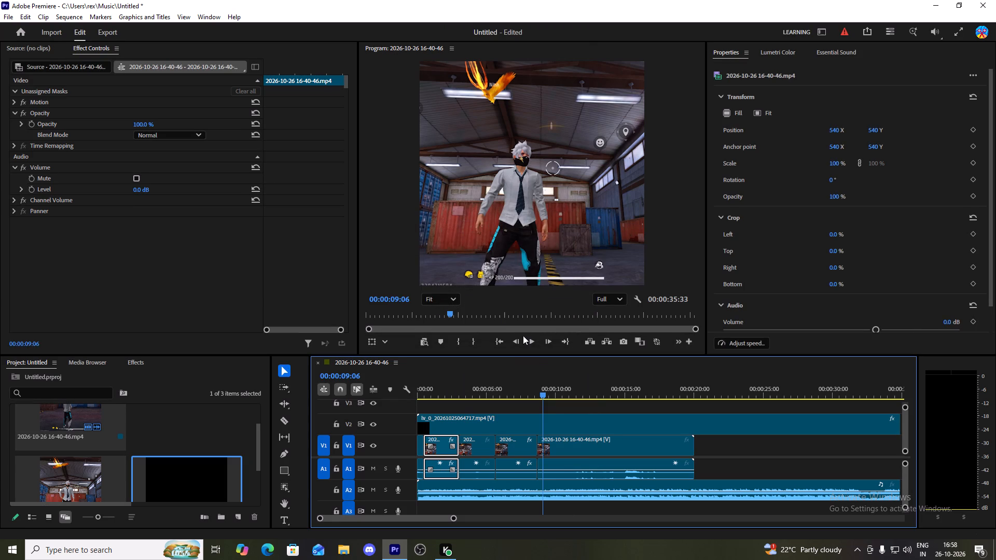
Play the sequence from its start, and replay the section leading up to 00:00:14:07 to check the timing.
left_click_drag(542, 397, 407, 420)
key("space")
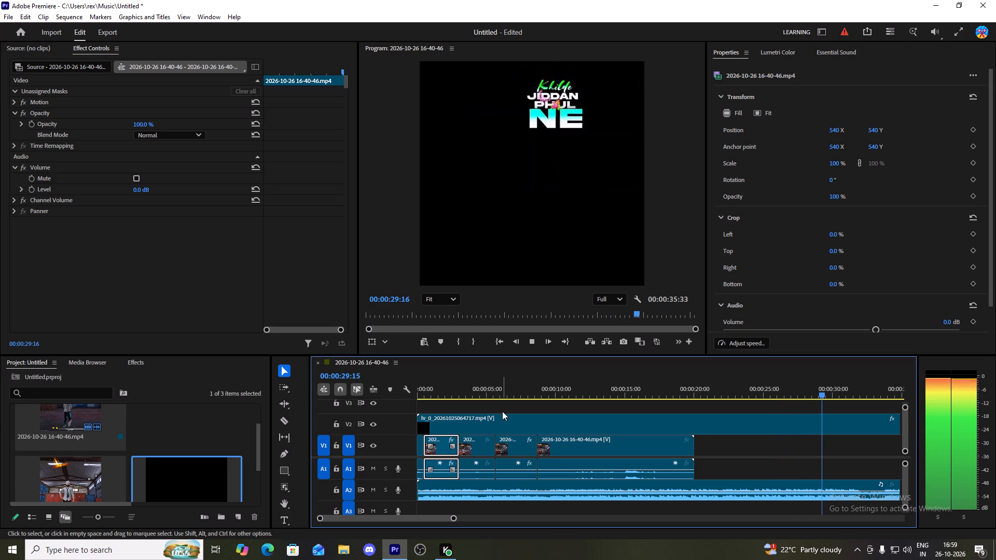
key("space")
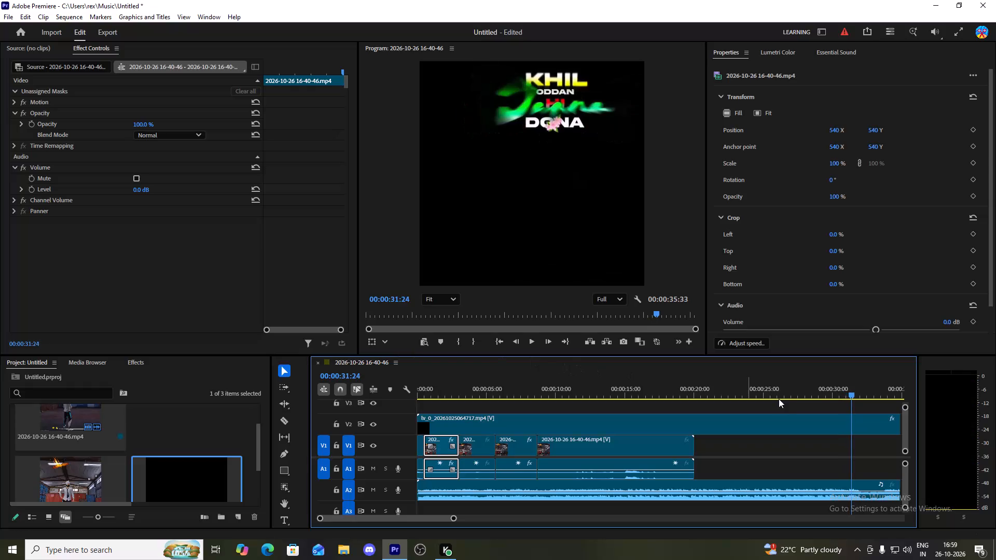
left_click_drag(851, 394, 508, 413)
key("space")
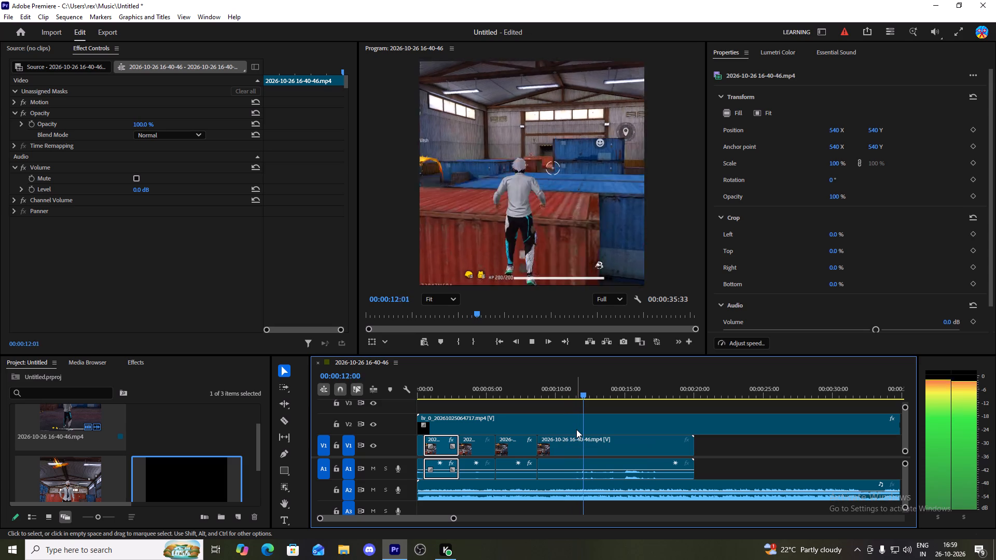
key("space")
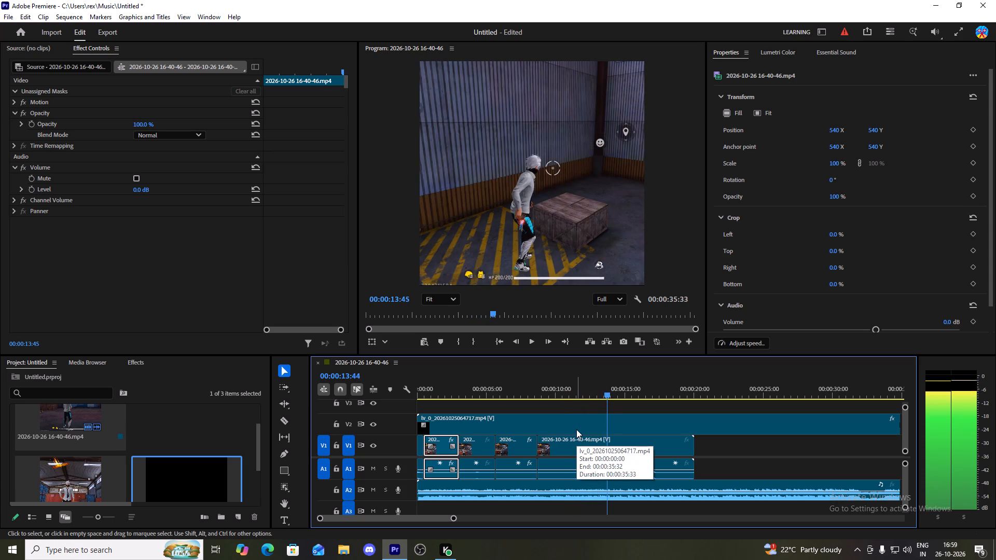
key("space")
key("space")
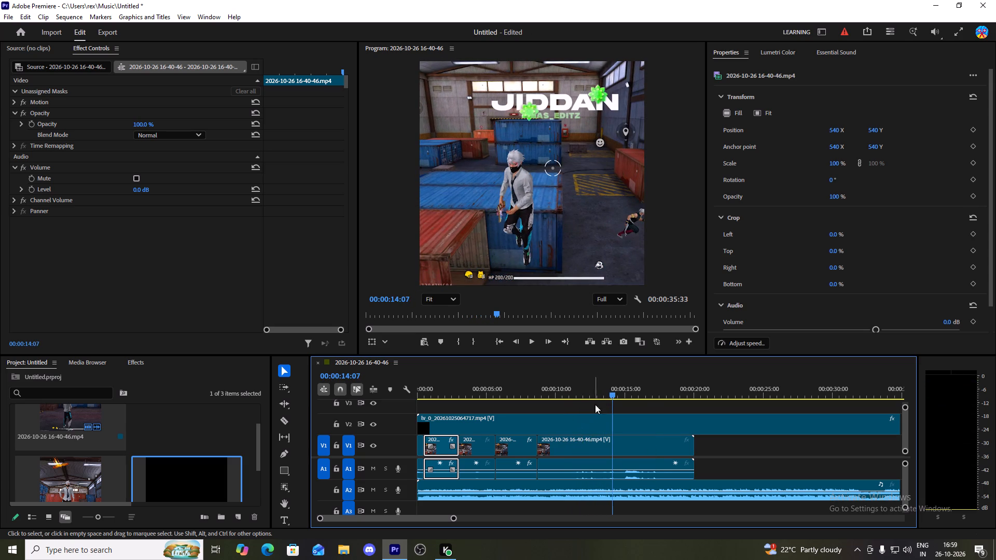
Split the last gameplay clip on V1 at 00:00:13:57 with the Razor tool.
left_click(614, 396)
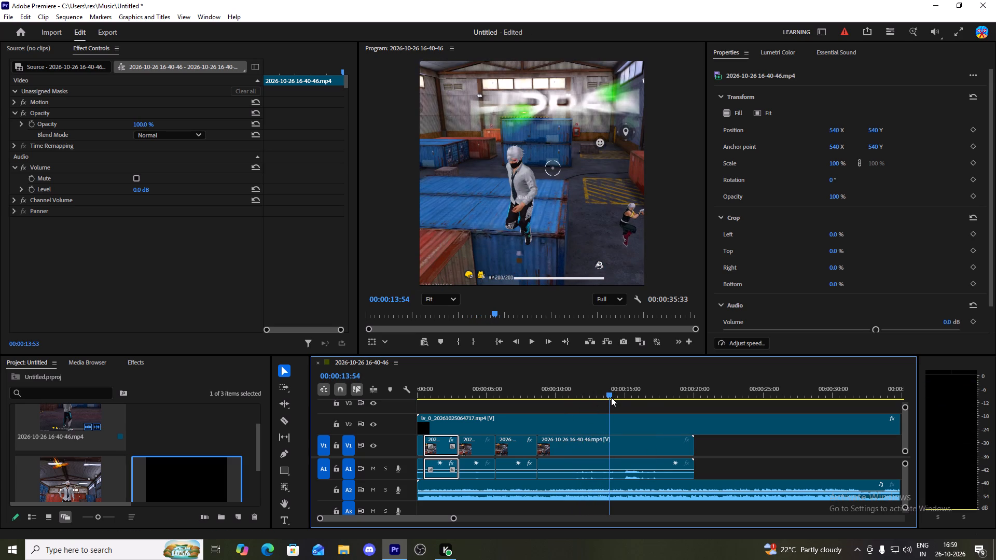
left_click(611, 442)
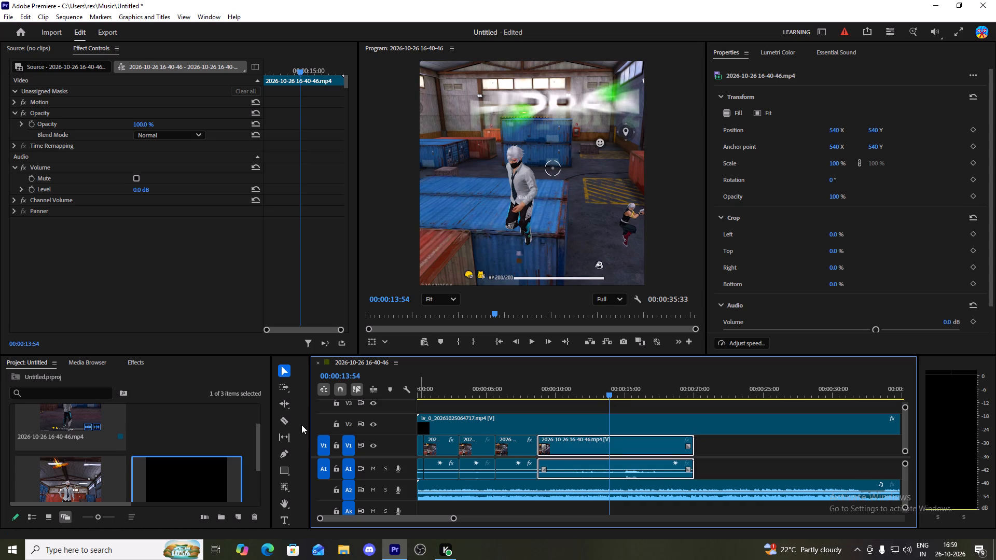
left_click_drag(457, 520, 503, 530)
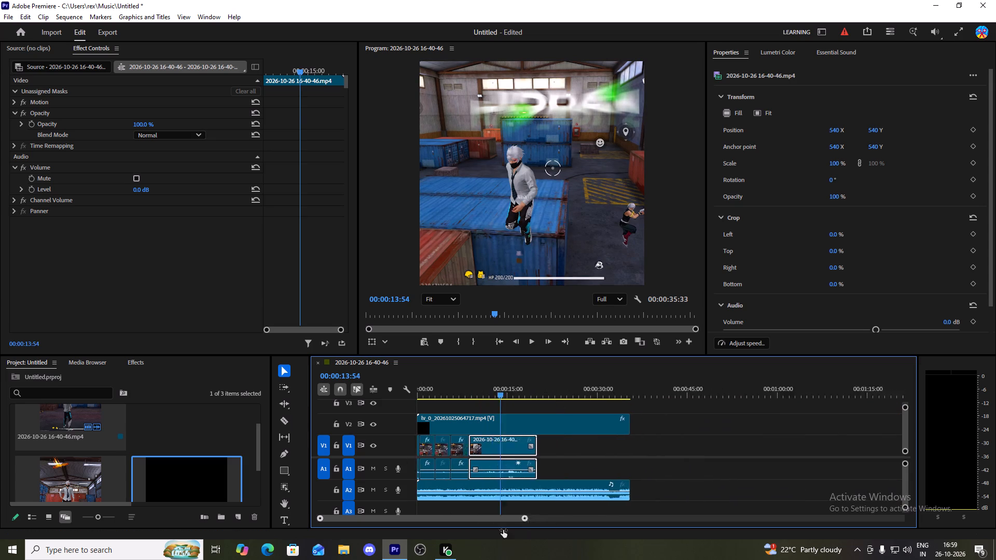
left_click_drag(503, 530, 413, 525)
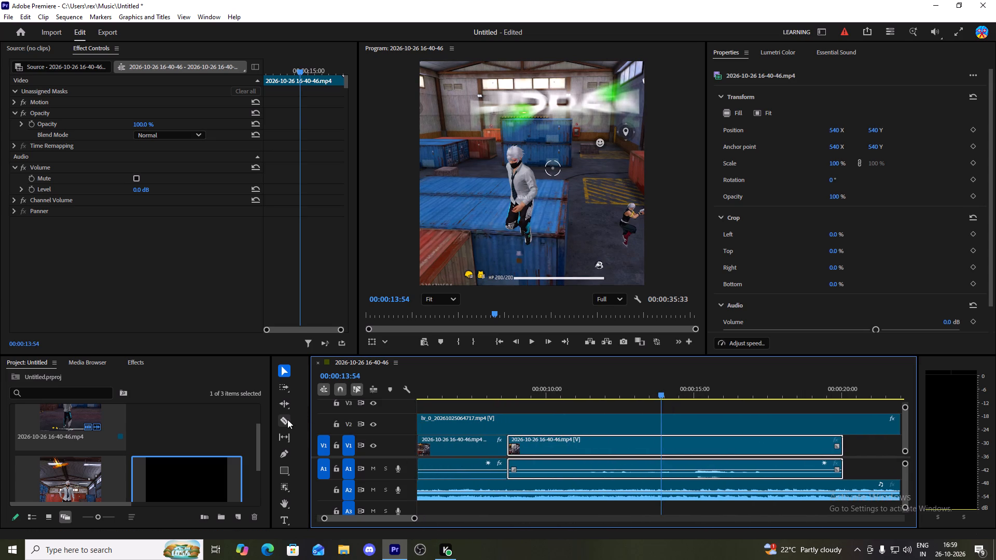
left_click(287, 419)
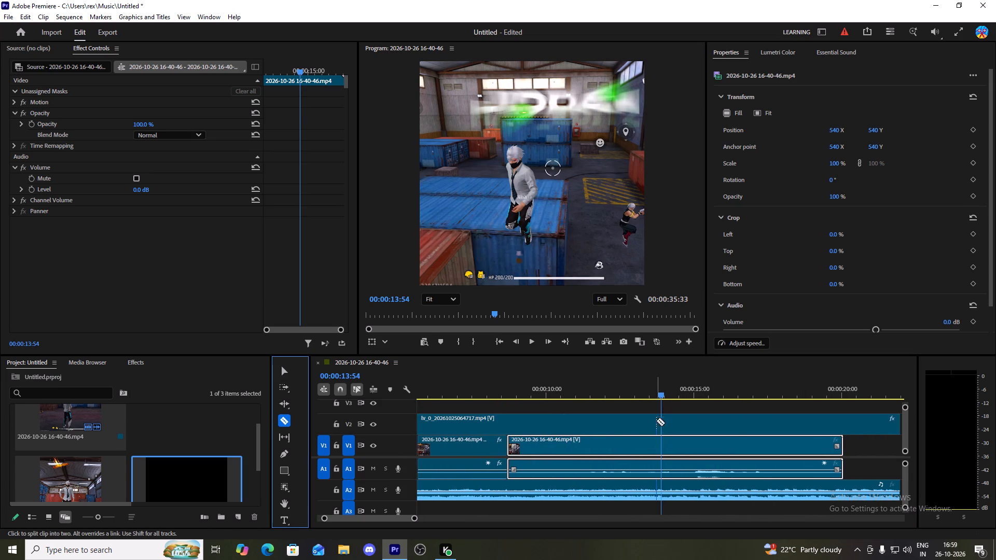
left_click(661, 396)
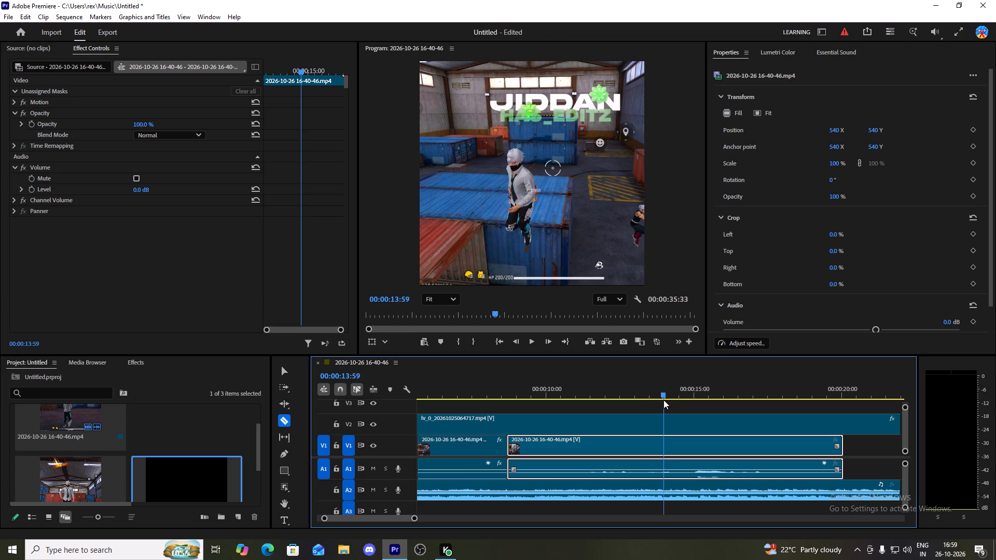
left_click(663, 443)
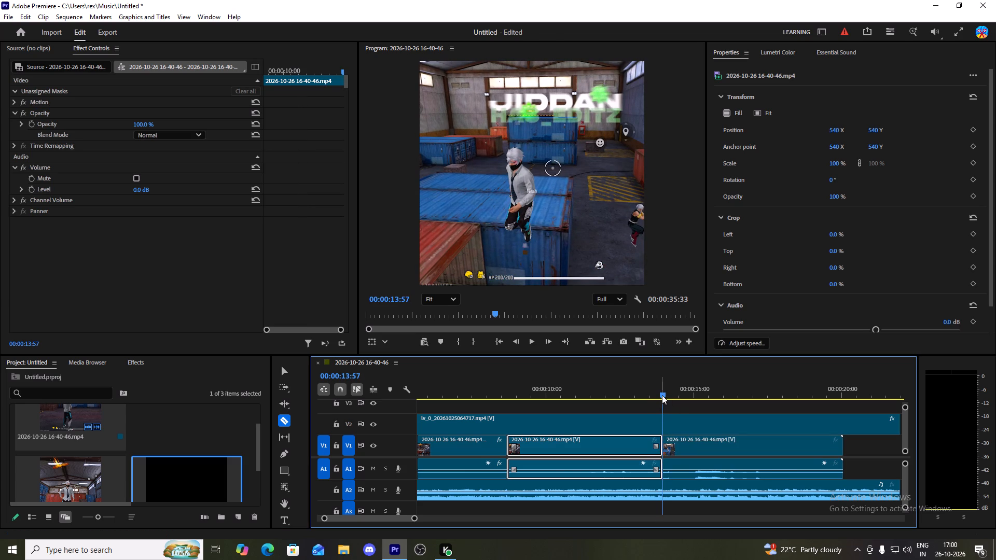
Split the last gameplay clip on V1 again at 00:00:14:11 to isolate a short segment, and return to the Selection tool.
left_click_drag(662, 395, 670, 399)
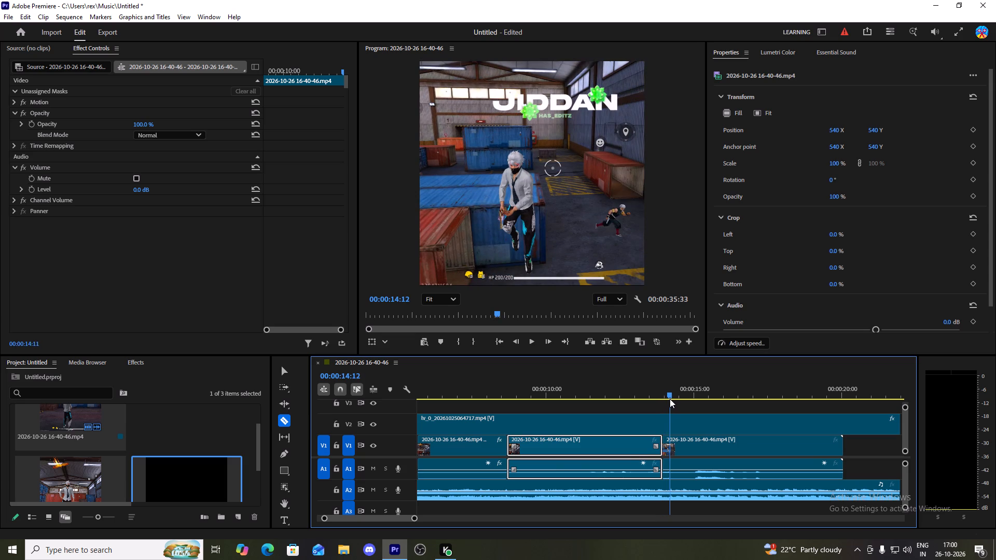
left_click_drag(670, 399, 669, 400)
left_click(670, 443)
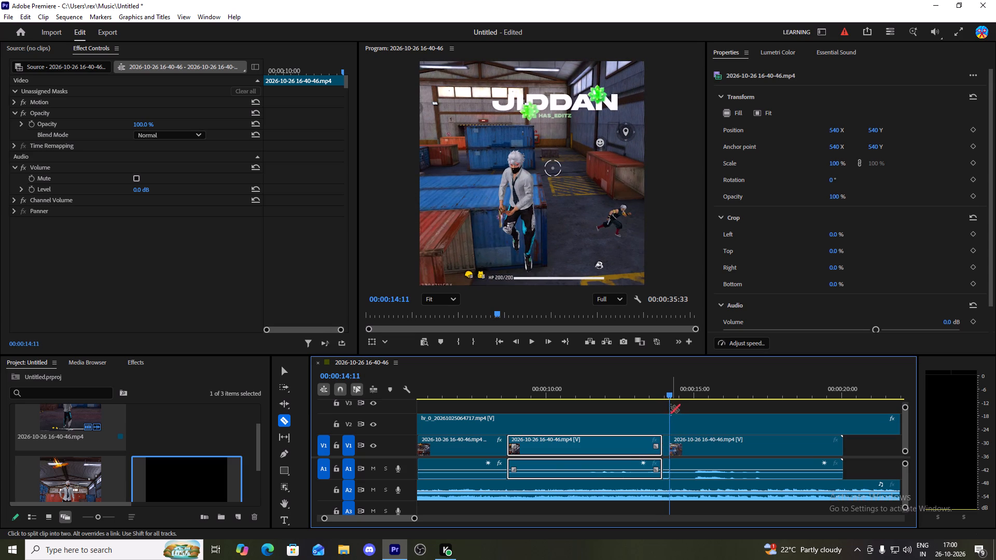
left_click(283, 371)
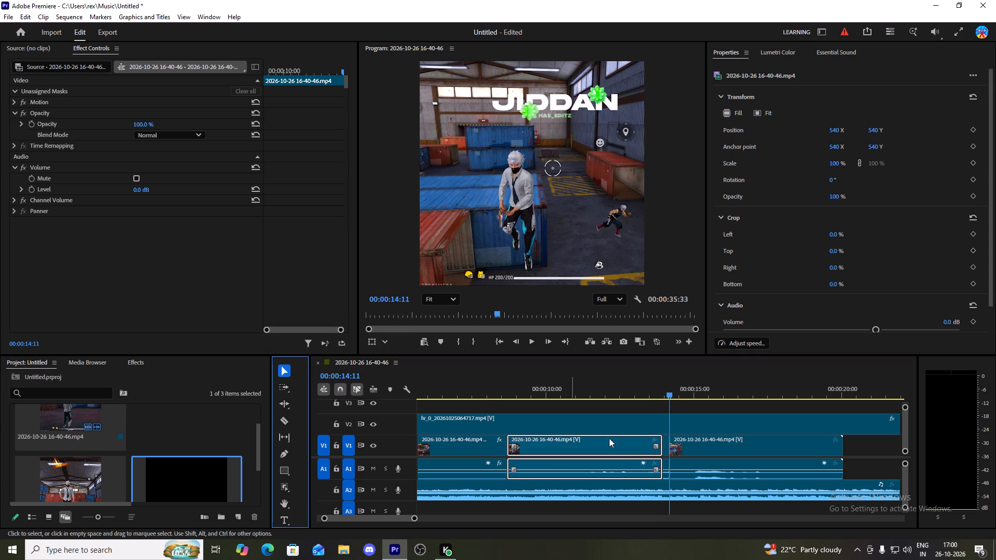
Move the last gameplay clip on V1 about 00:00:04:36 later, leaving a gap after the short isolated segment.
left_click_drag(722, 449, 859, 444)
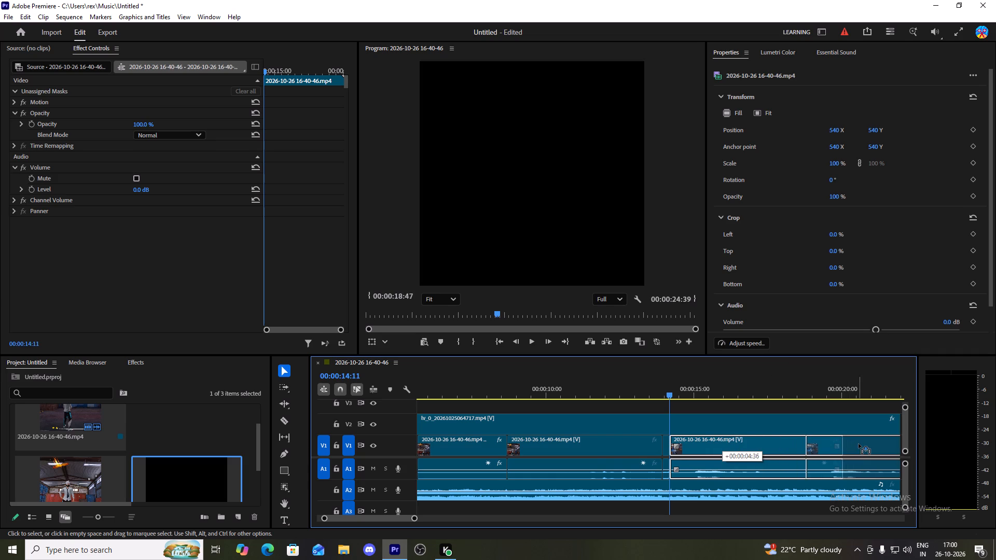
left_click_drag(859, 444, 859, 444)
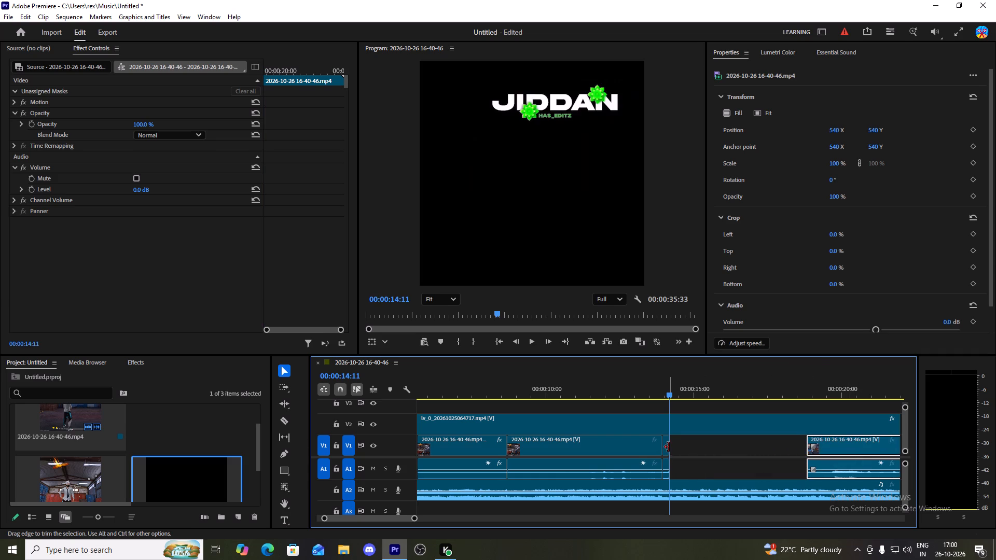
Slow the short isolated gameplay segment to 2% speed with Optical flow time interpolation, and play it back briefly.
right_click(667, 447)
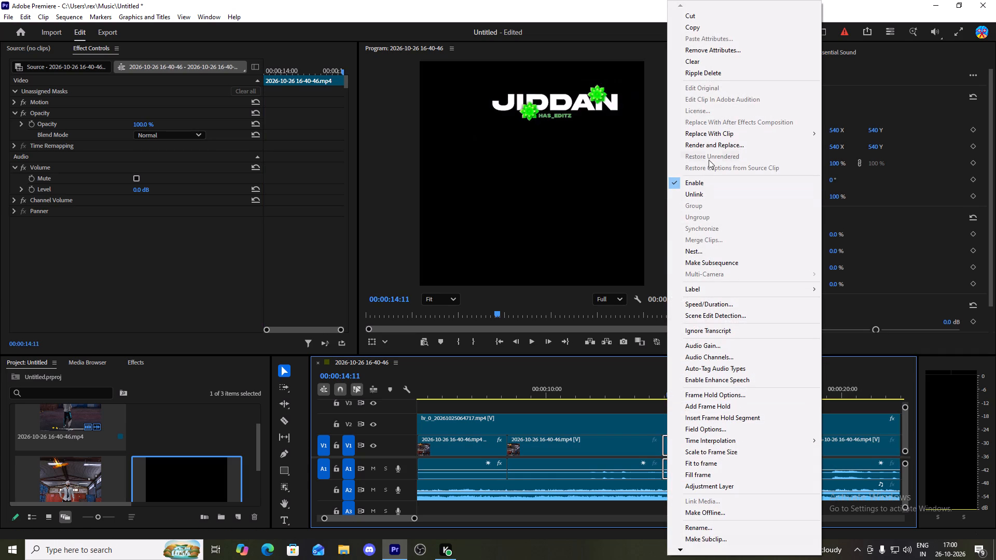
left_click(736, 301)
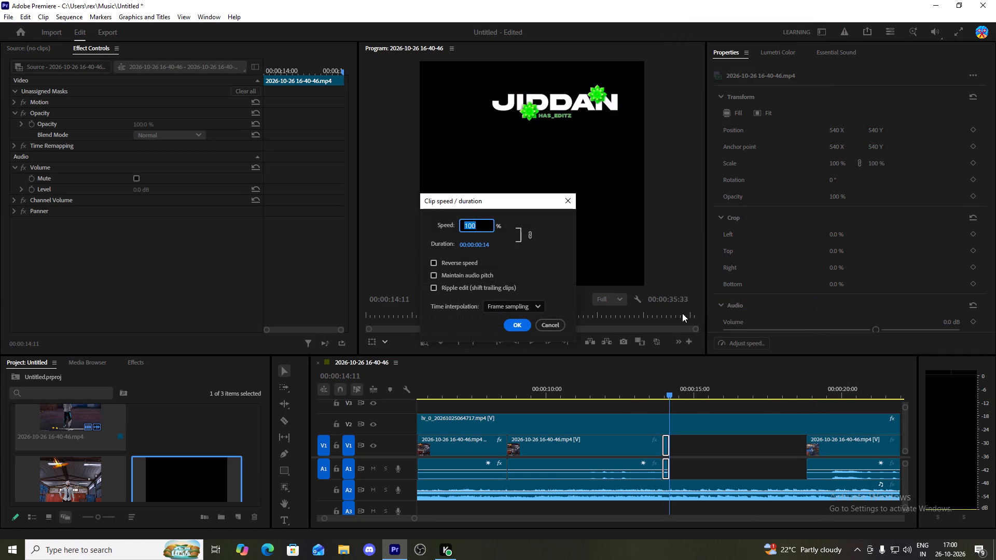
key("2")
left_click(519, 305)
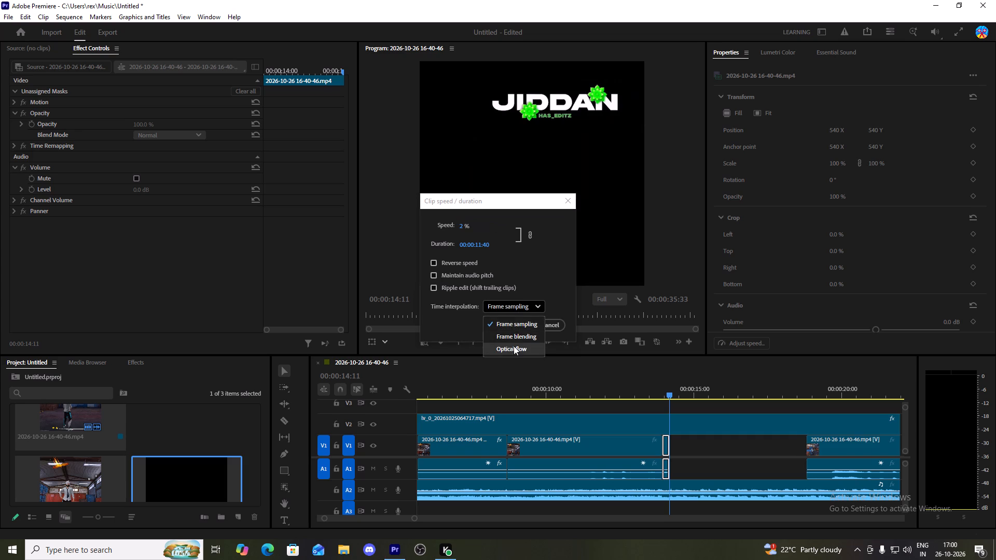
left_click(515, 349)
key("Return")
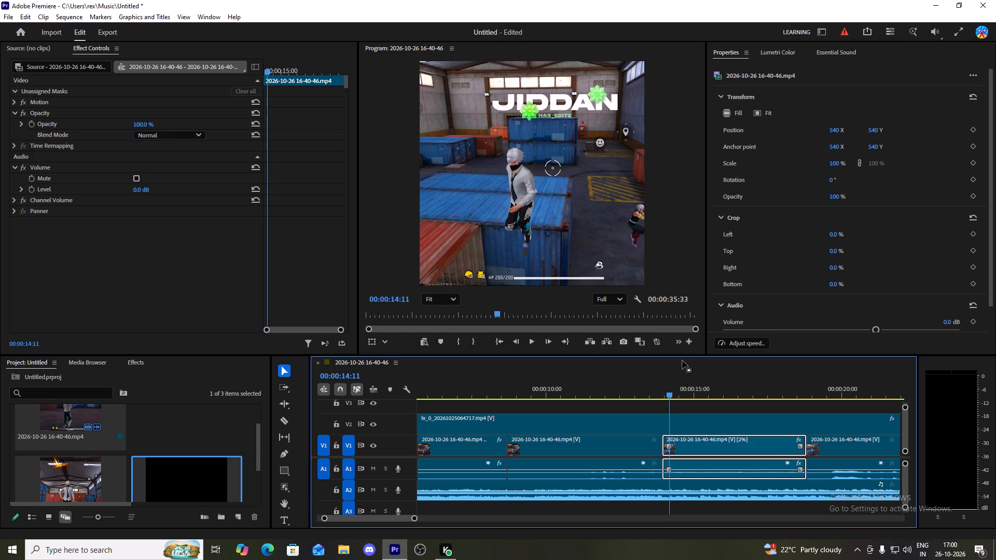
key("space")
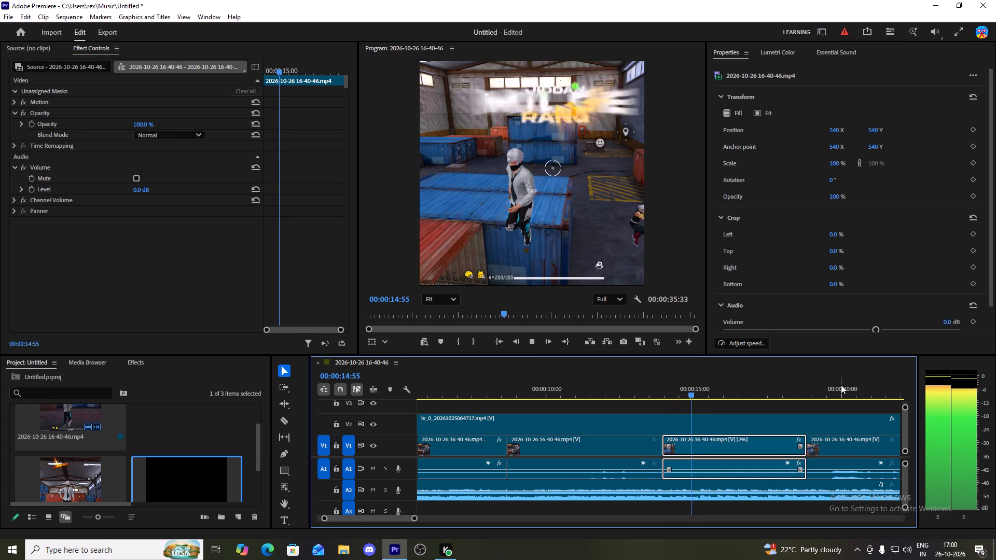
key("space")
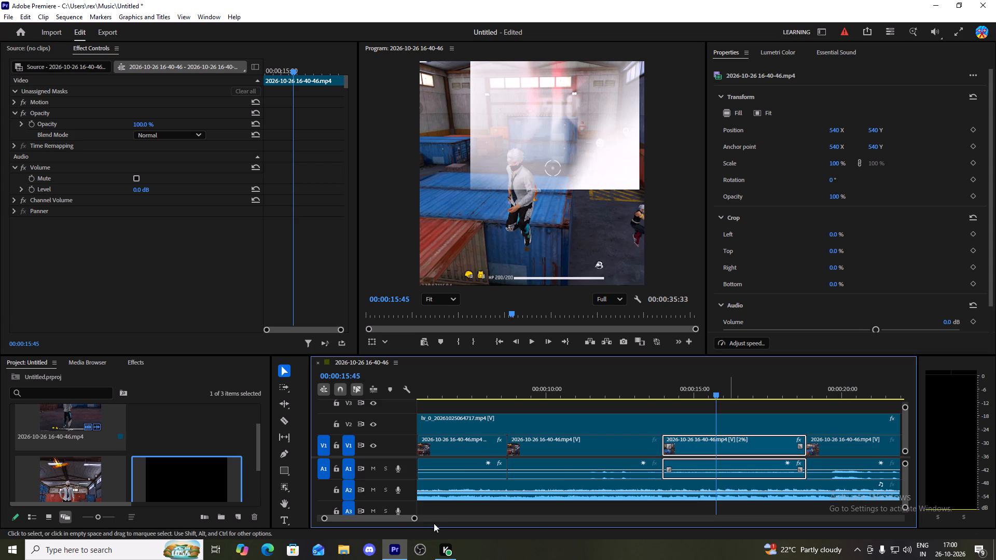
Move the last gameplay clip on V1 further along to start at about 00:00:23, leaving a gap after the 2% segment.
left_click_drag(413, 519, 493, 518)
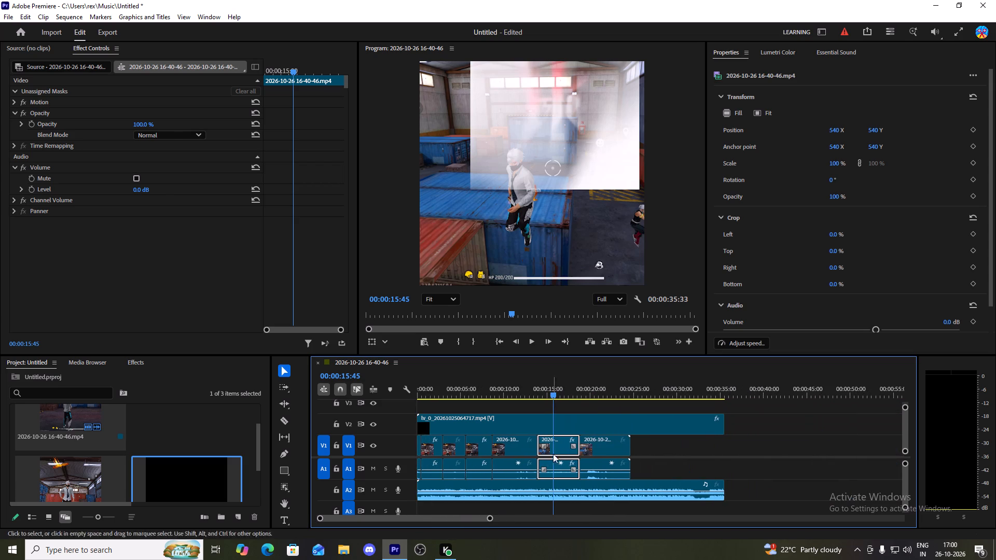
left_click_drag(599, 444, 638, 450)
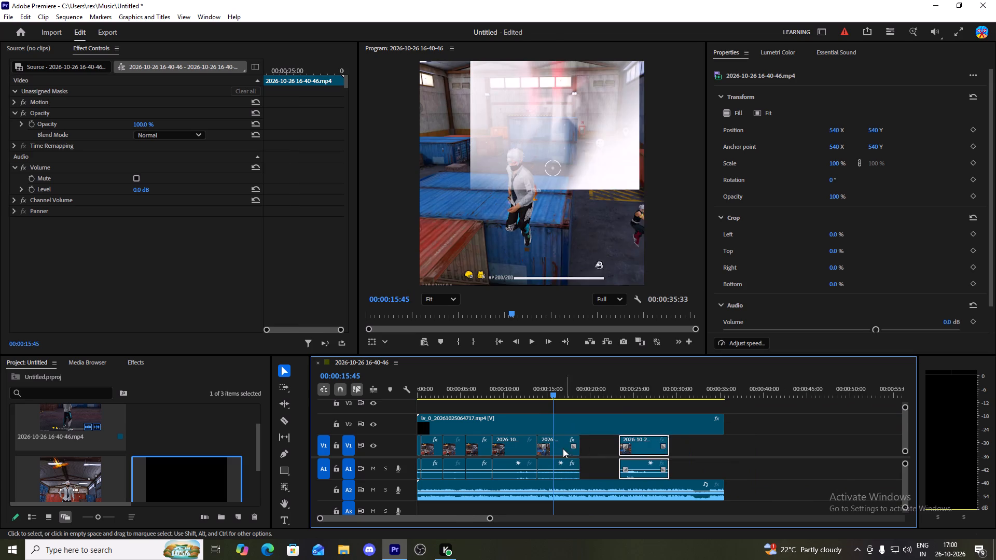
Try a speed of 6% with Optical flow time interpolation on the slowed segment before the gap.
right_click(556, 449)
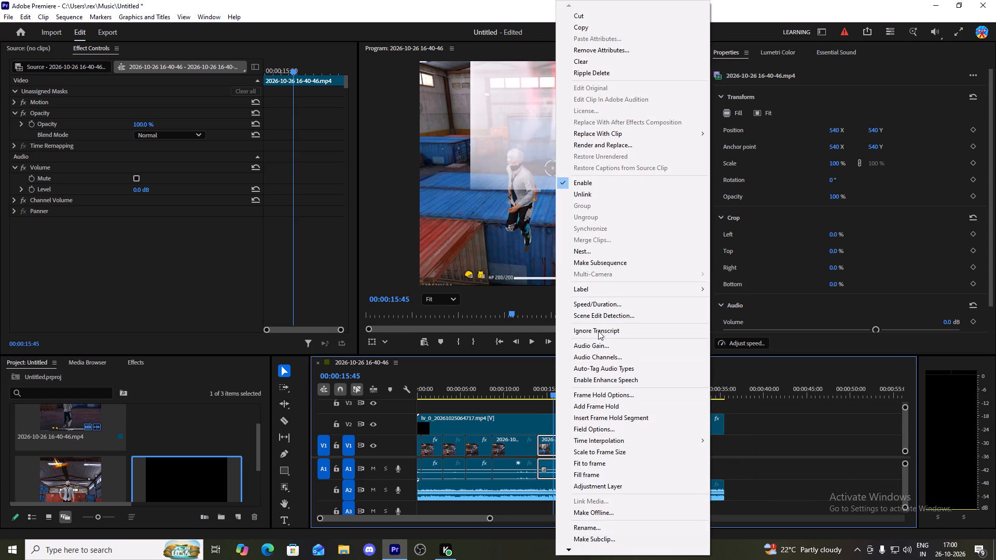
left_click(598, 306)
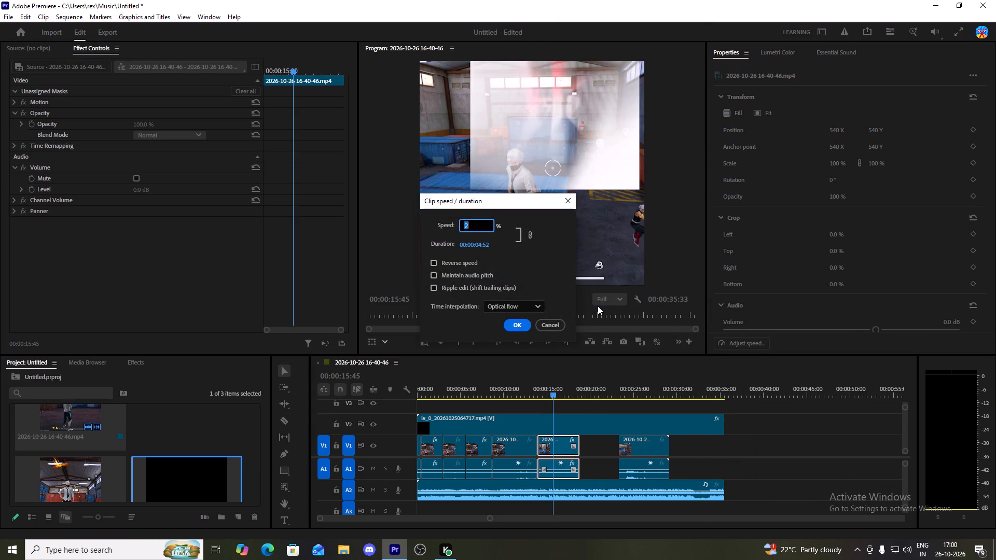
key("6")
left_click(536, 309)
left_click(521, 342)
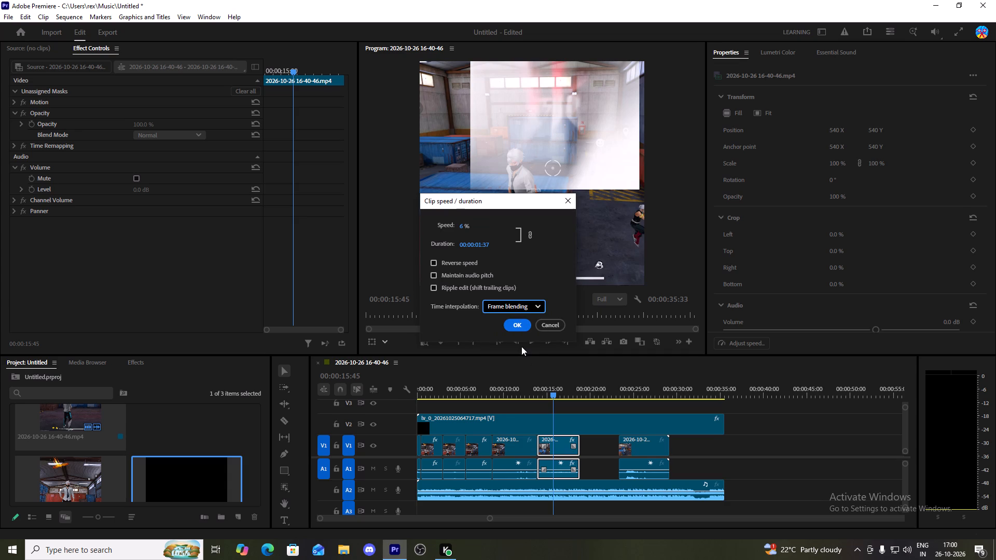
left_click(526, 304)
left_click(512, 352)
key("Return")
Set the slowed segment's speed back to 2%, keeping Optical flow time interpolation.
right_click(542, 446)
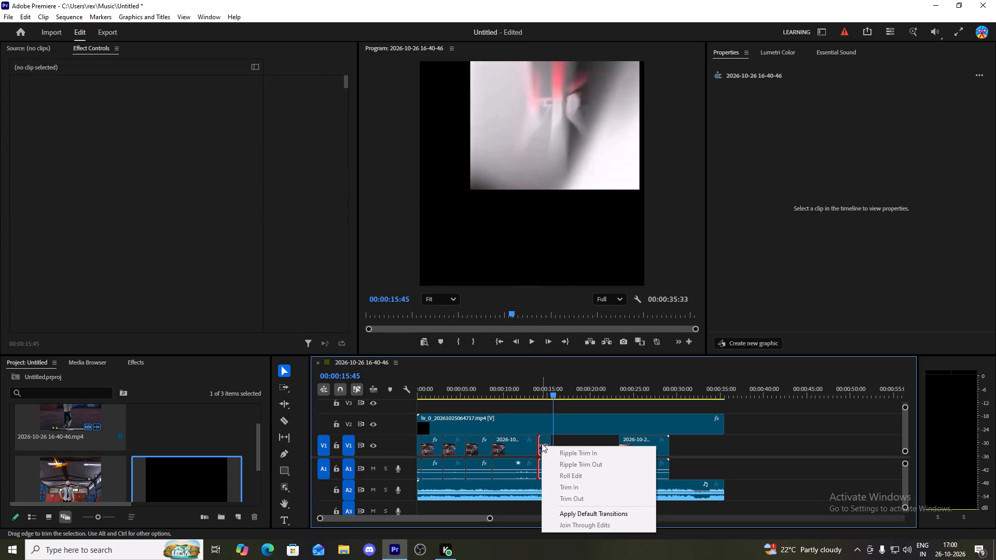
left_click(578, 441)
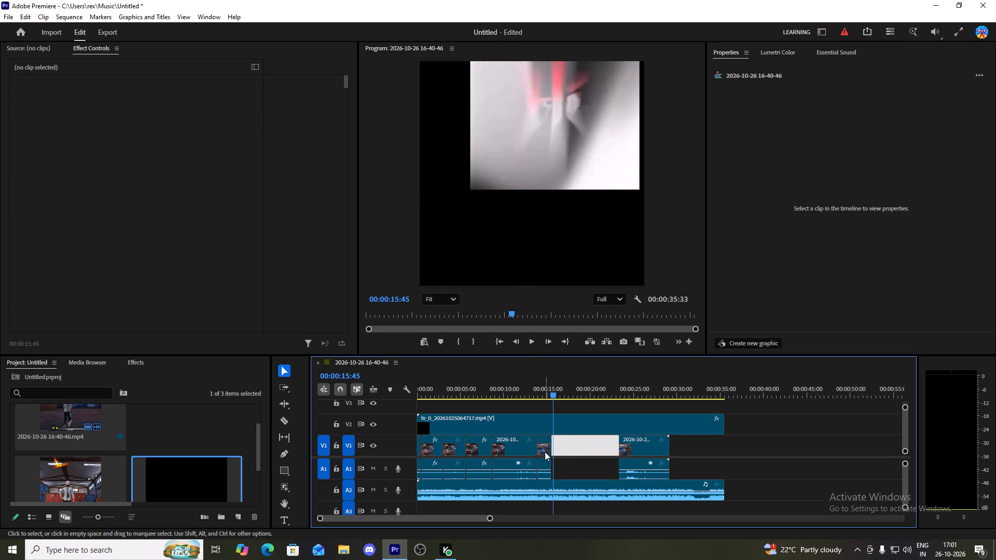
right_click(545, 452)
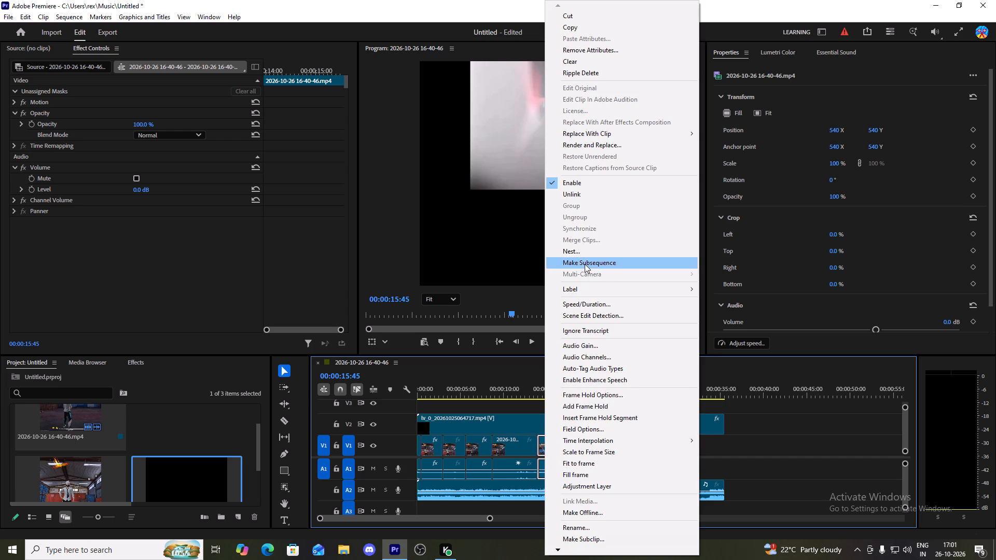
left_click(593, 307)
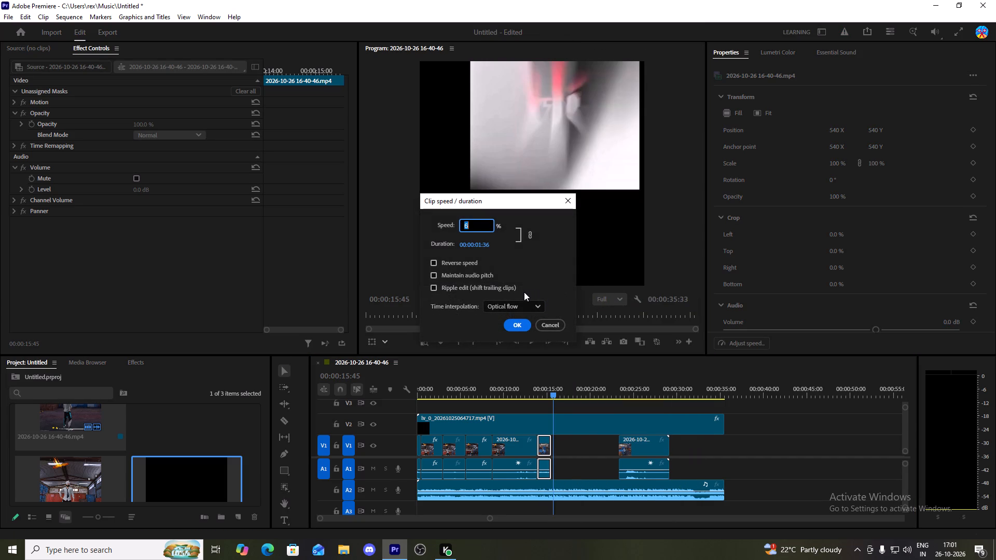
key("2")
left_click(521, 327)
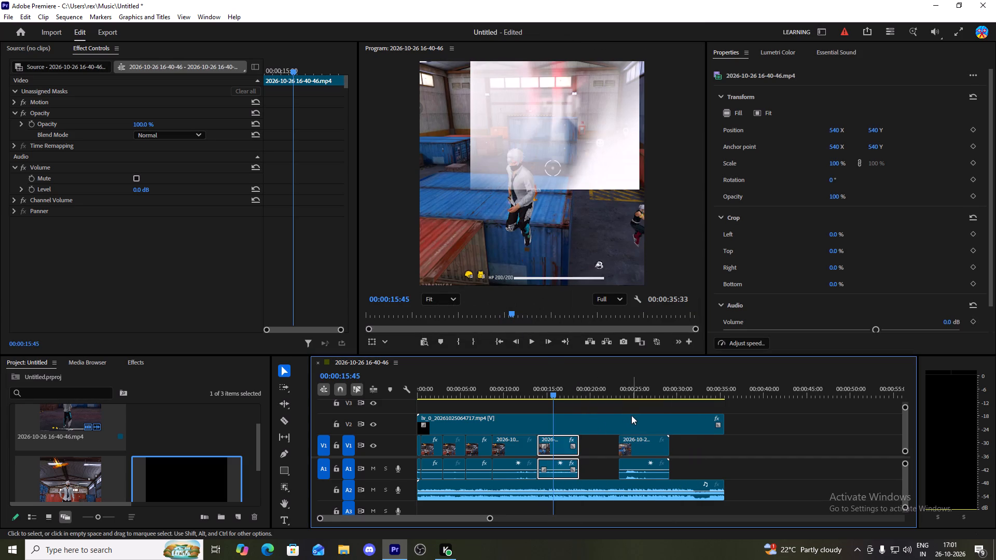
Set the slowed segment's speed to 1%, extending it across the gap to the last gameplay clip.
right_click(549, 450)
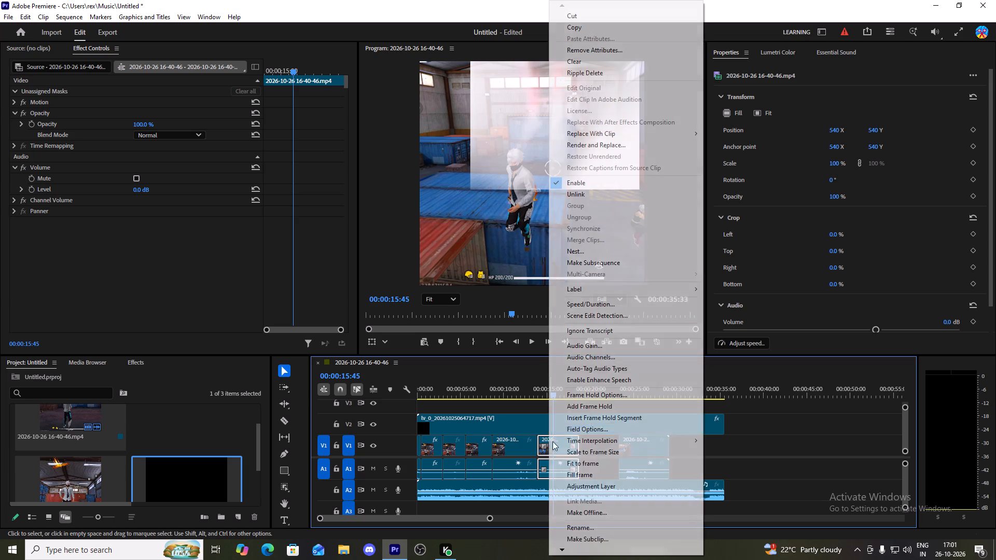
left_click(585, 303)
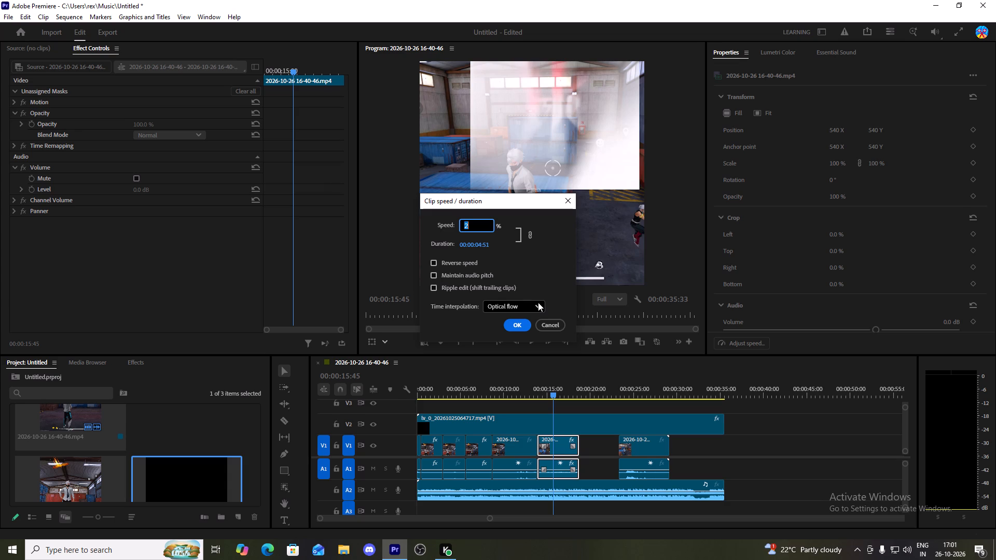
key("1")
left_click(513, 326)
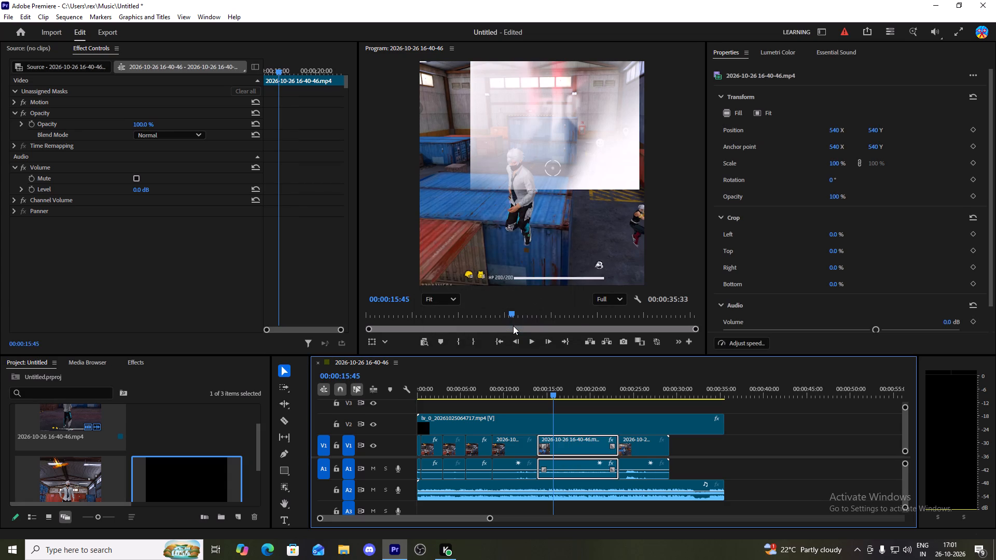
Play the sequence from 00:00:15:45 into the last gameplay clip, and replay from about 00:00:23:05 to check the timing of the transition.
key("space")
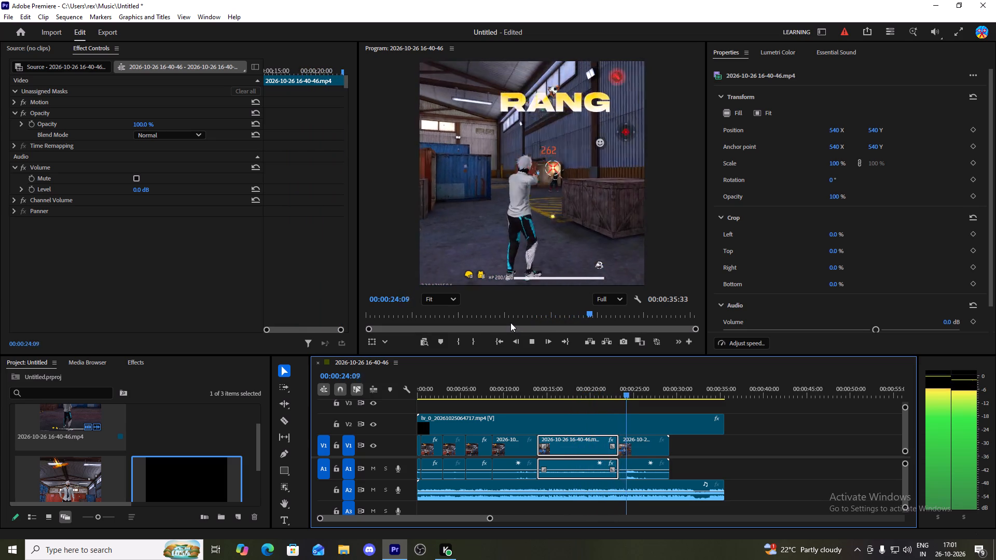
key("space")
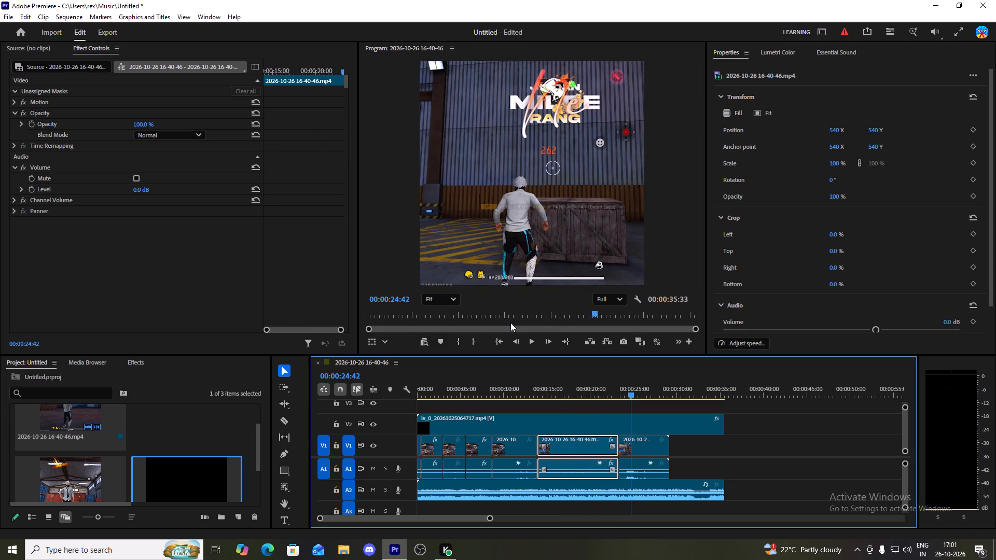
key("space")
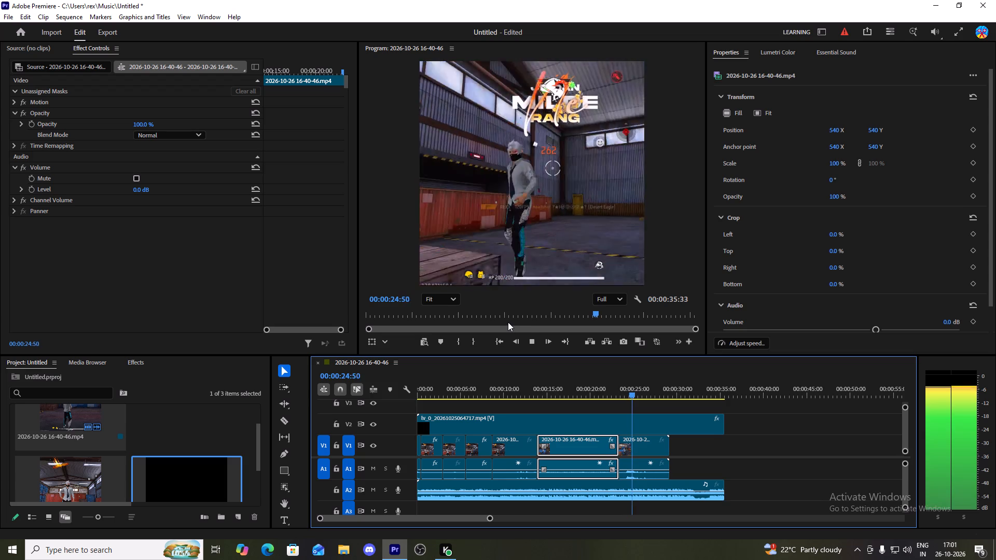
key("space")
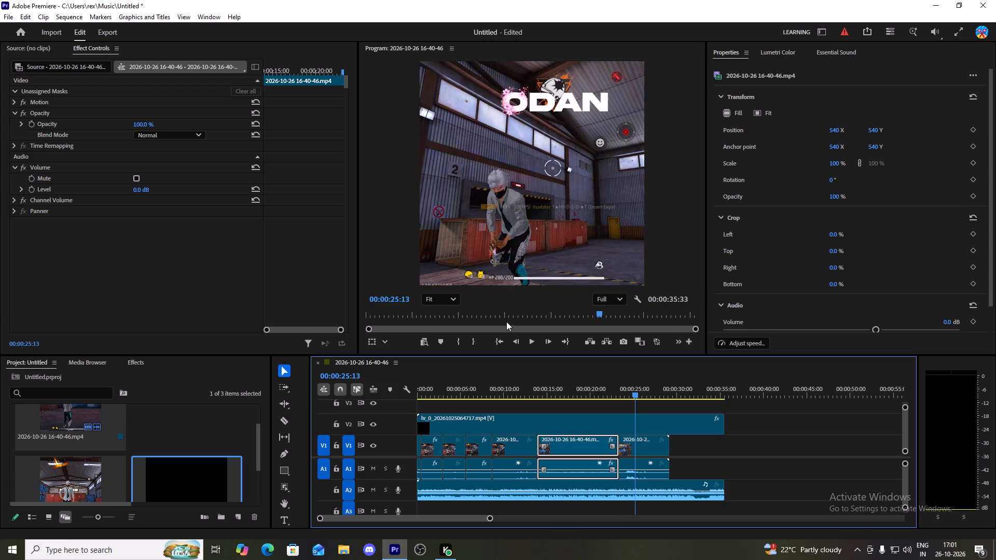
key("space")
key("space")
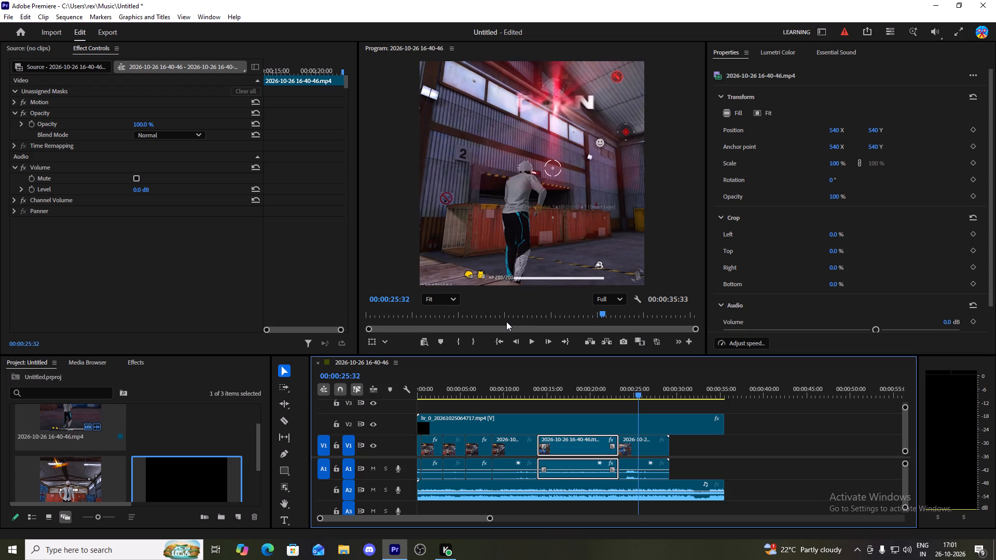
key("space")
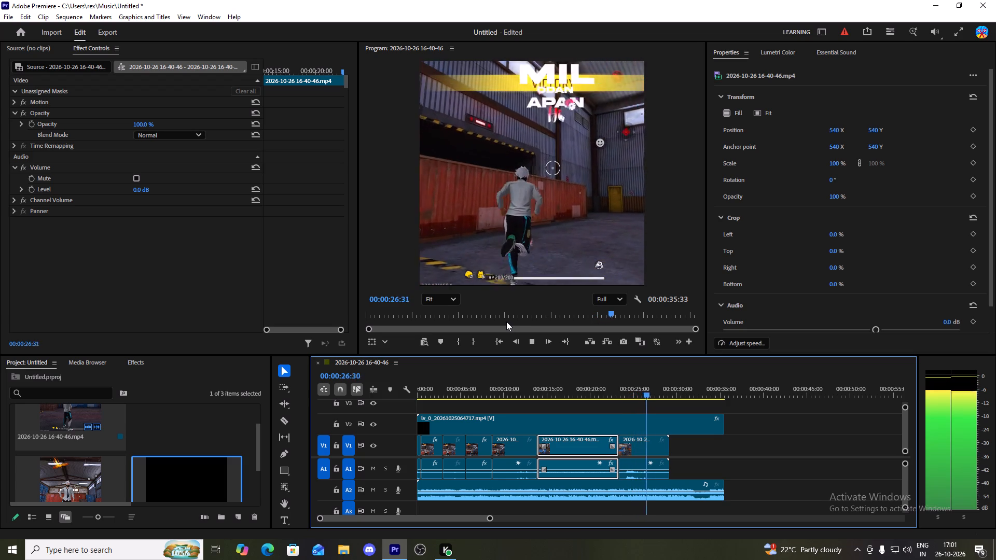
key("space")
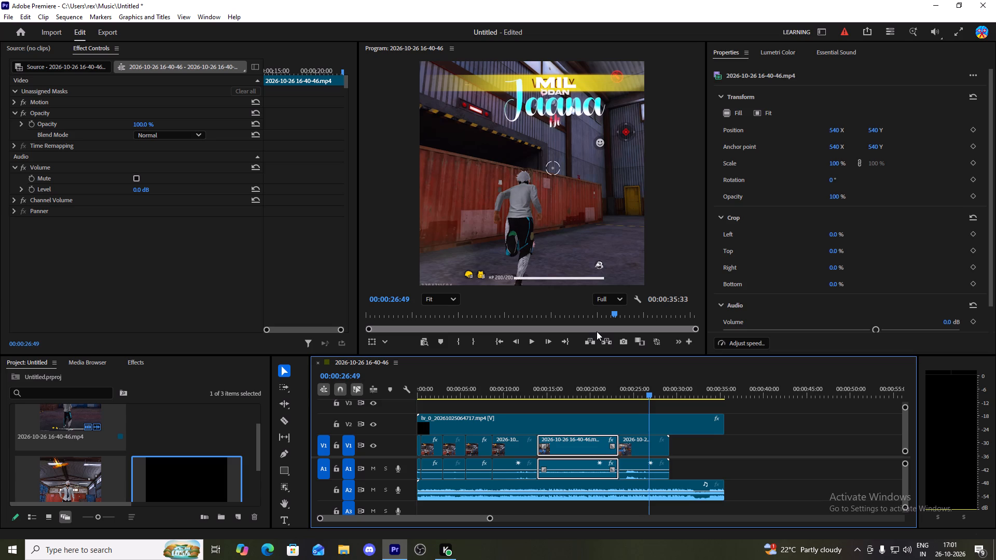
left_click_drag(645, 395, 640, 395)
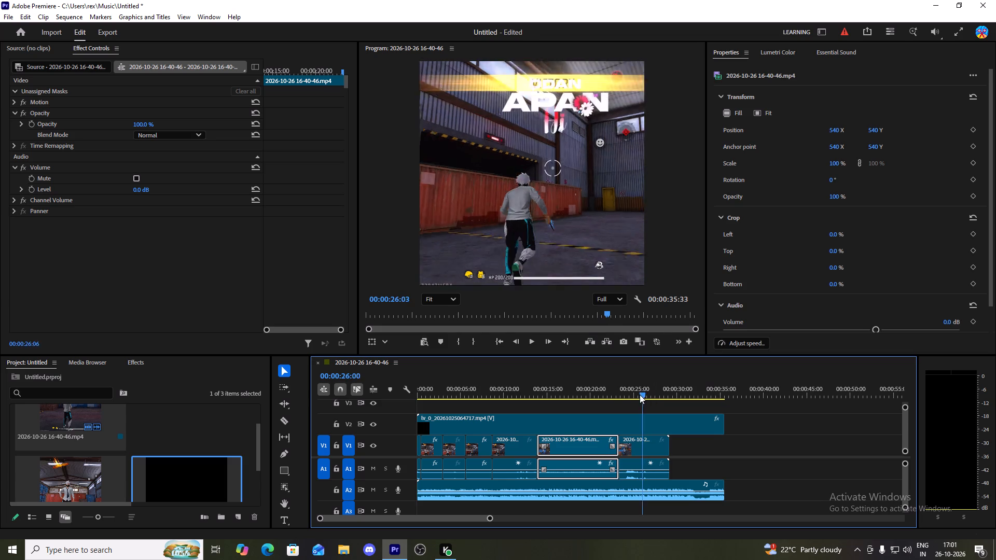
left_click_drag(640, 395, 617, 398)
key("space")
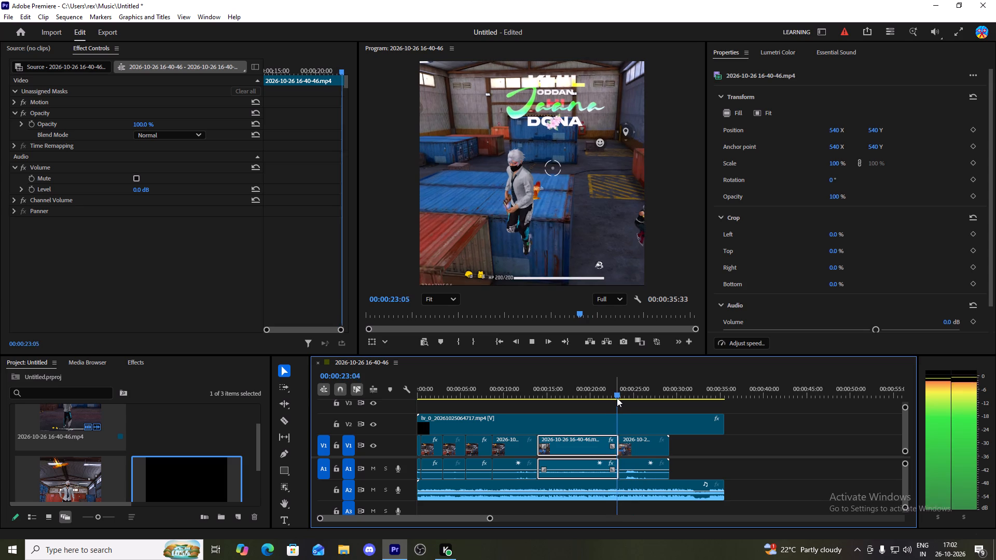
key("space")
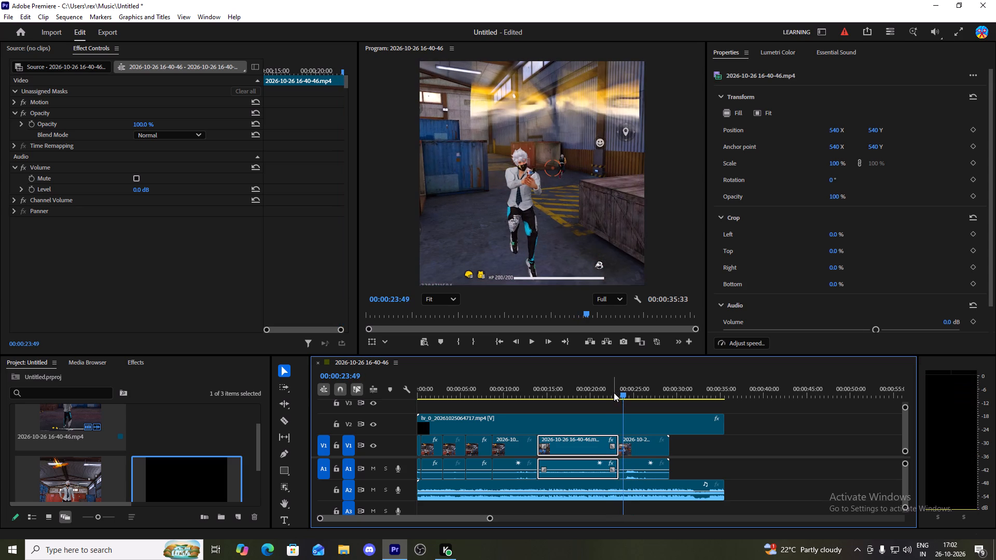
key("space")
key("space")
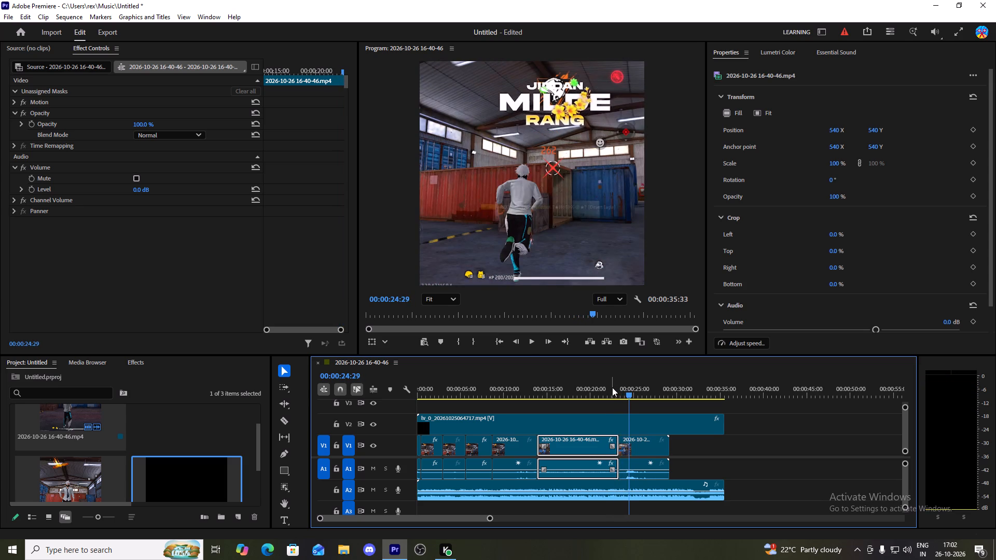
Unlink the last gameplay clip's audio from its video.
key("space")
key("space")
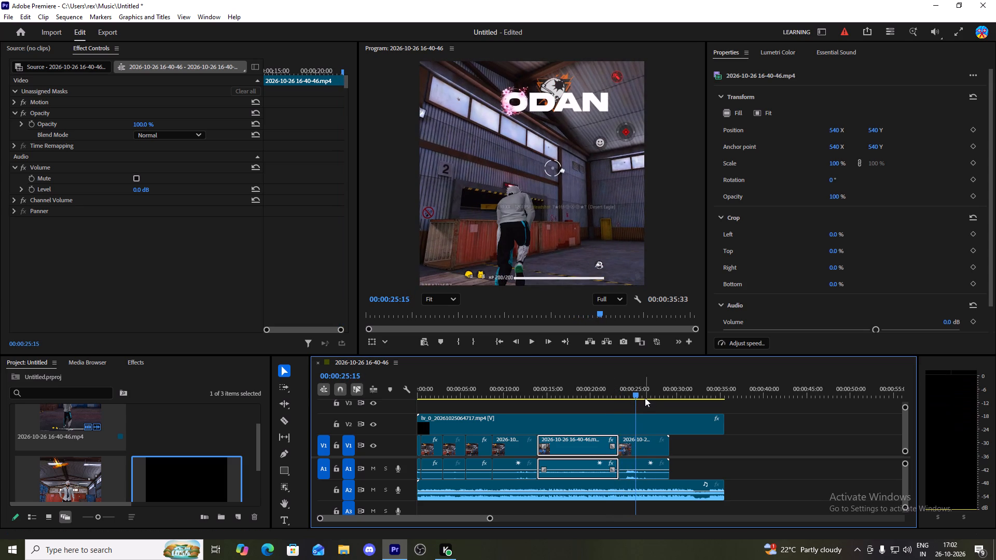
left_click_drag(638, 393, 631, 395)
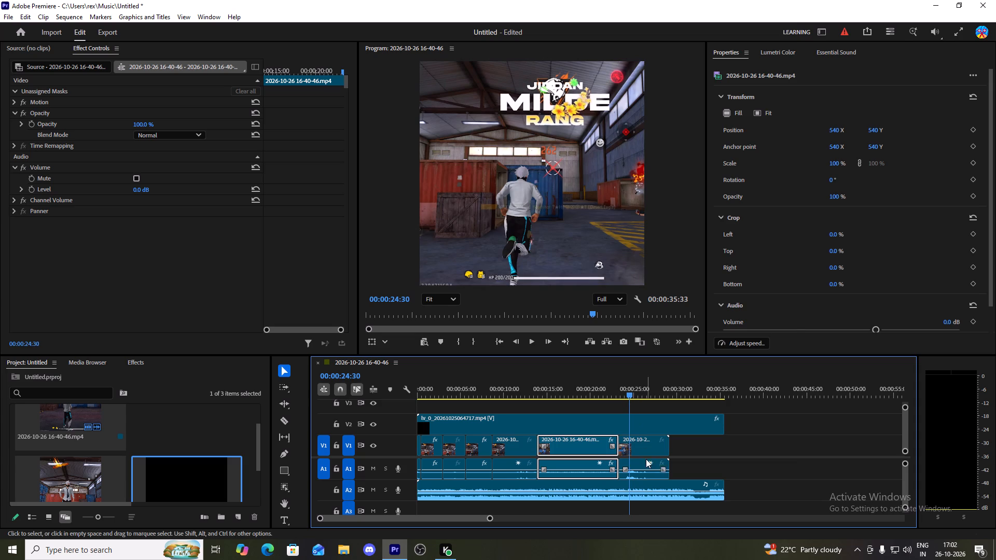
right_click(642, 446)
left_click(671, 196)
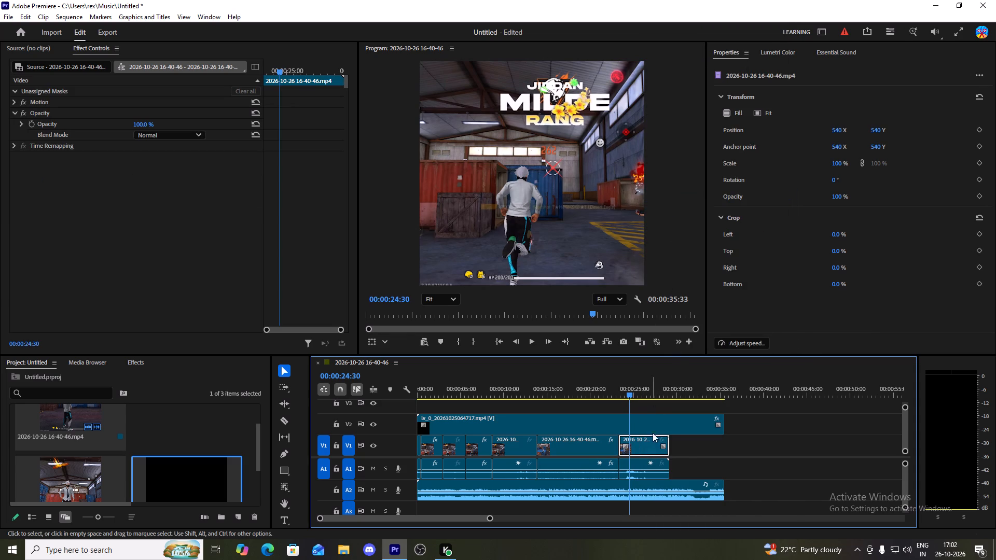
Split the last gameplay clip's video at 00:00:24:51 and again at 00:00:24:59, isolating a short piece between the cuts.
key("space")
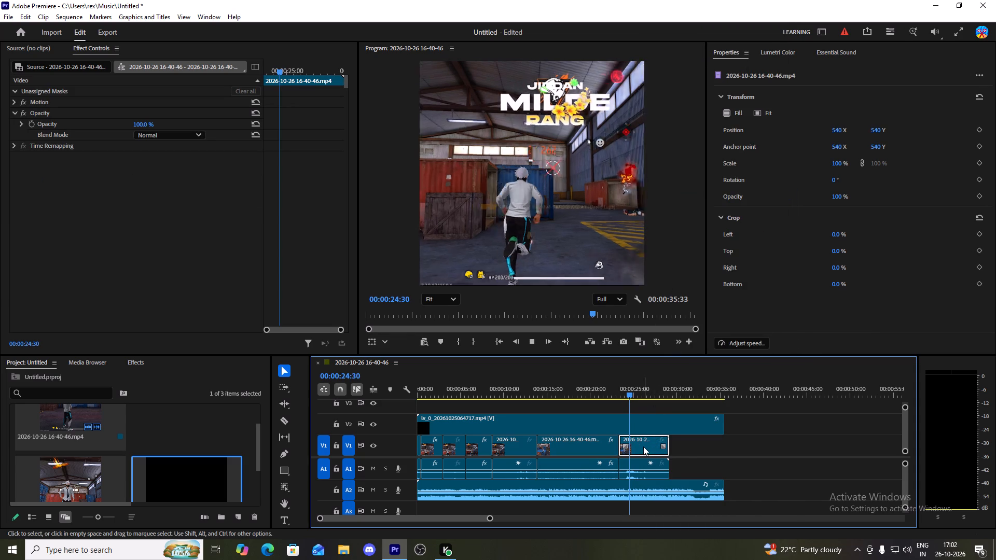
key("space")
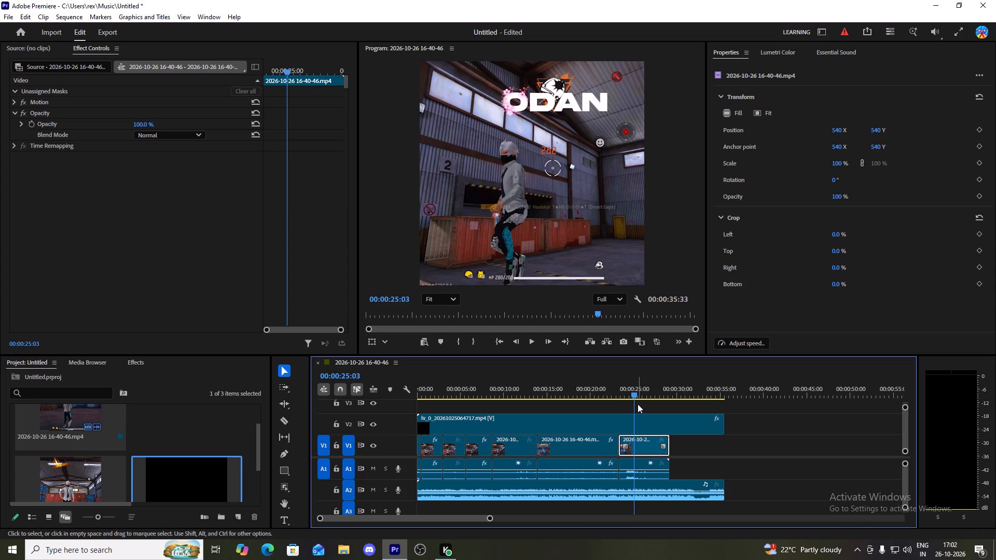
left_click(635, 394)
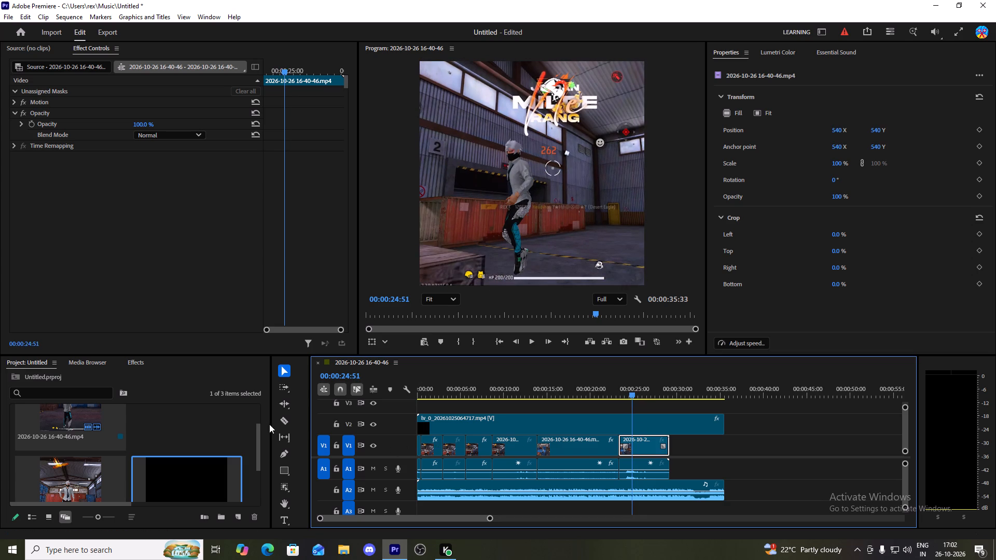
left_click(282, 420)
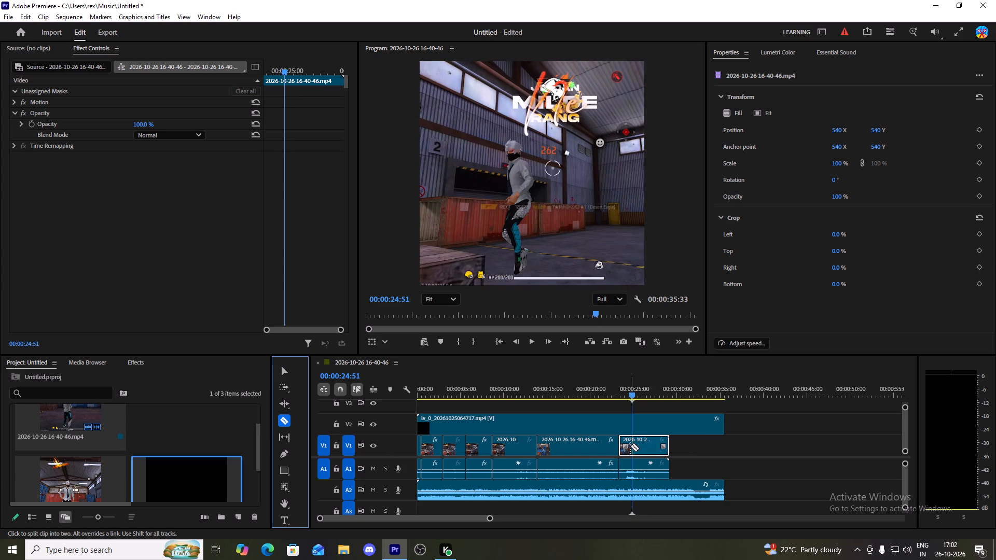
left_click(632, 449)
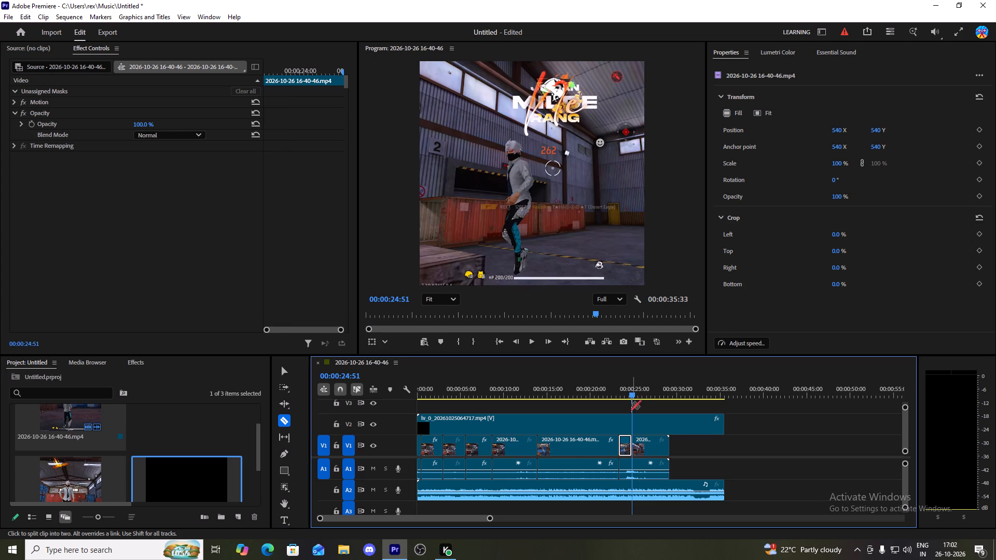
left_click(631, 396)
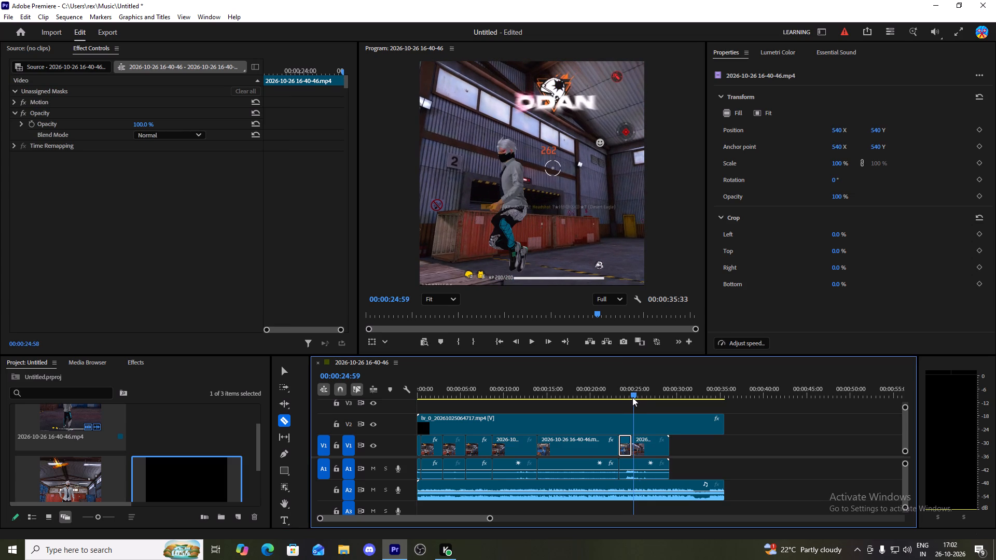
left_click(633, 445)
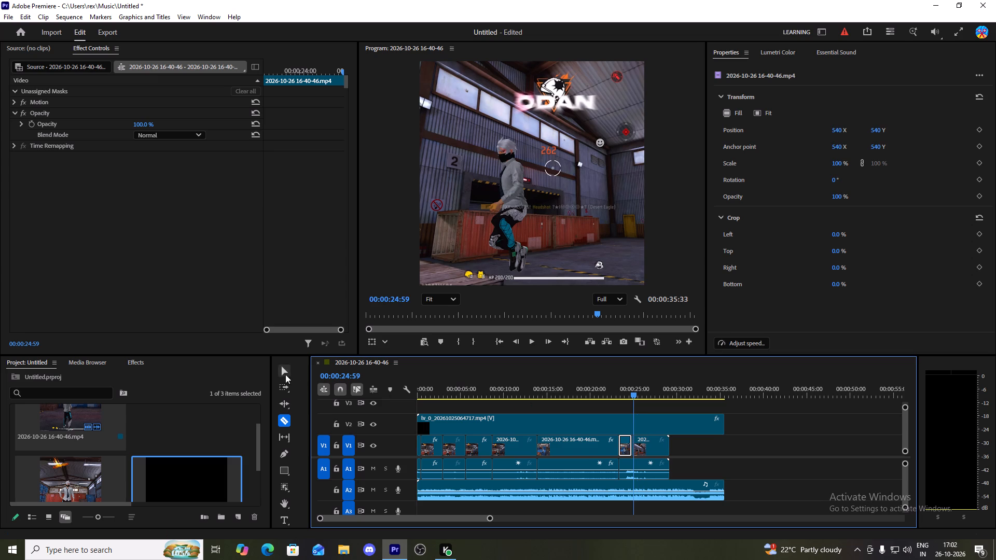
Delete the last gameplay clip's video after 00:00:24:59, keeping its unlinked audio.
left_click(285, 374)
left_click(658, 443)
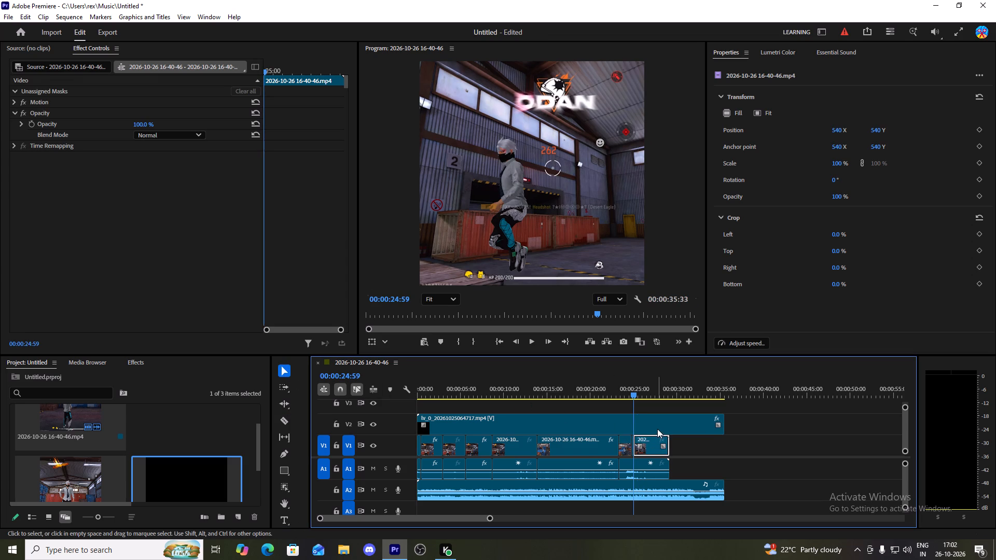
key("Delete")
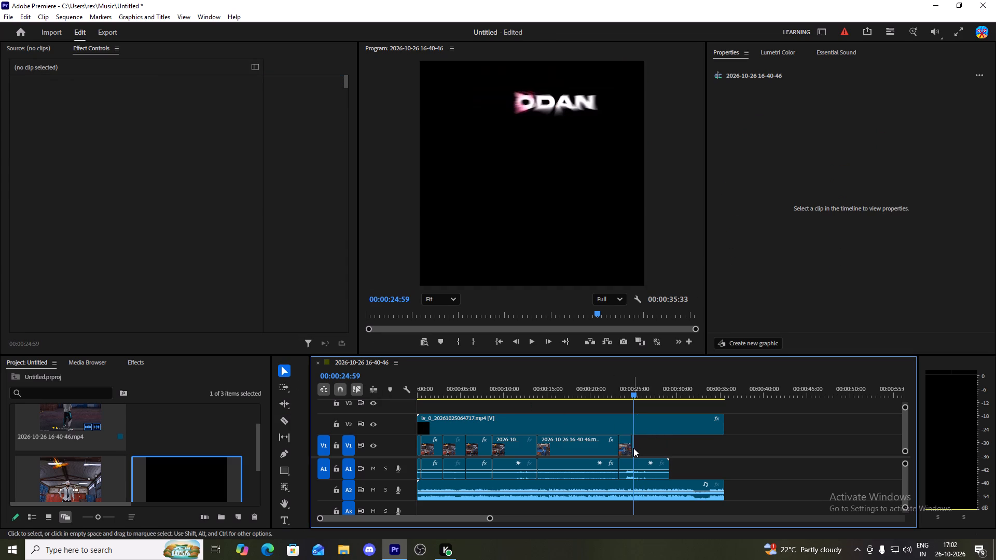
Set the short final video piece starting at 00:00:24:51 to 1% speed with Optical flow time interpolation.
left_click_drag(489, 519, 477, 519)
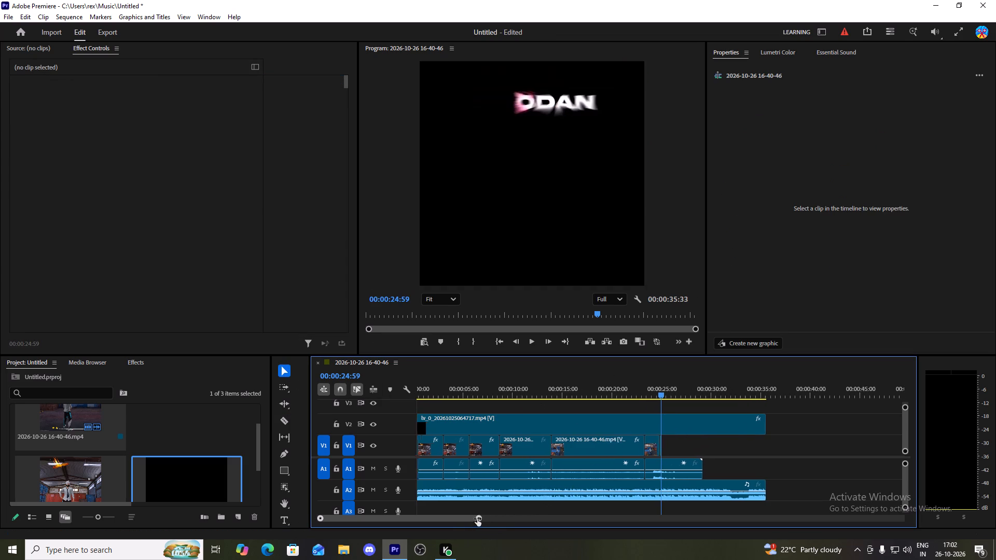
left_click_drag(477, 519, 452, 520)
right_click(659, 450)
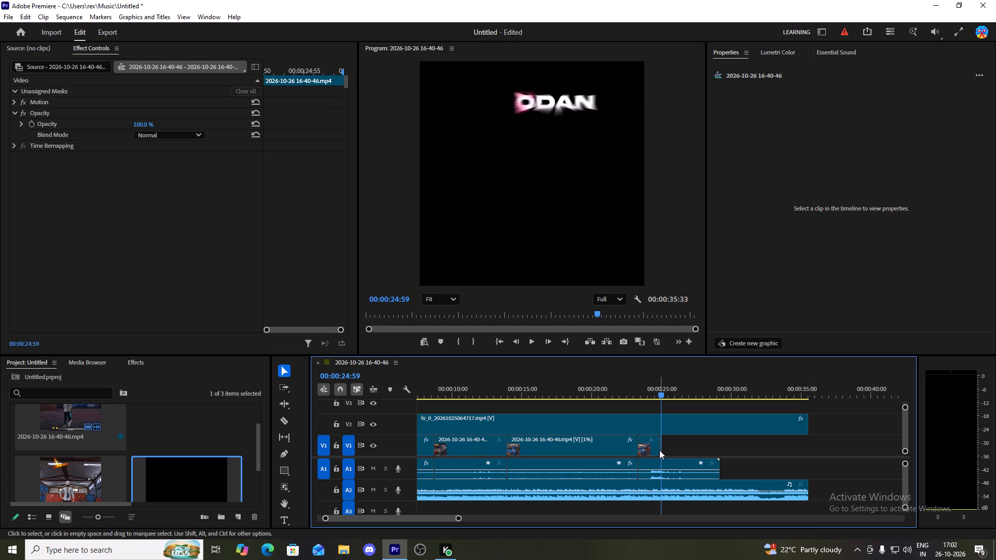
left_click(713, 335)
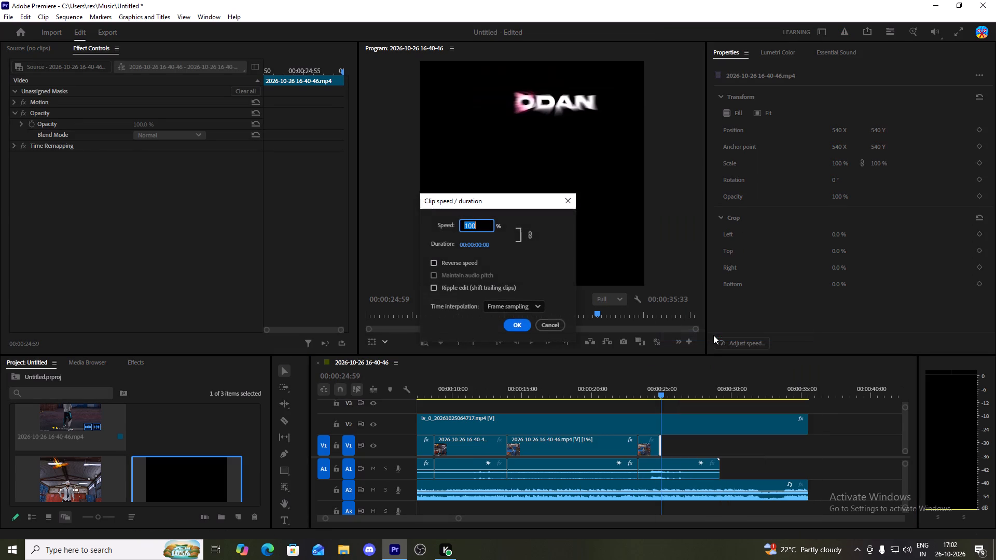
key("1")
left_click(533, 304)
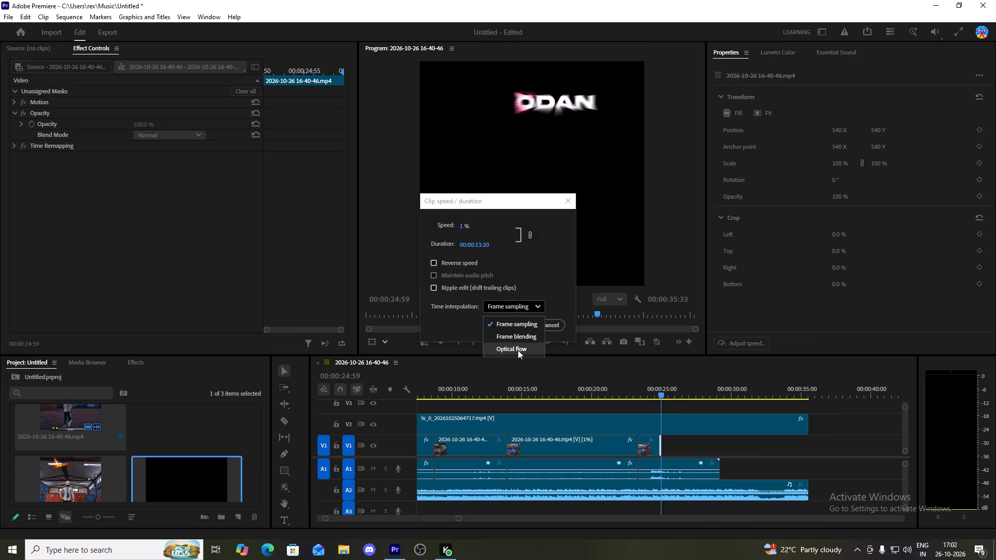
left_click(518, 350)
left_click(520, 325)
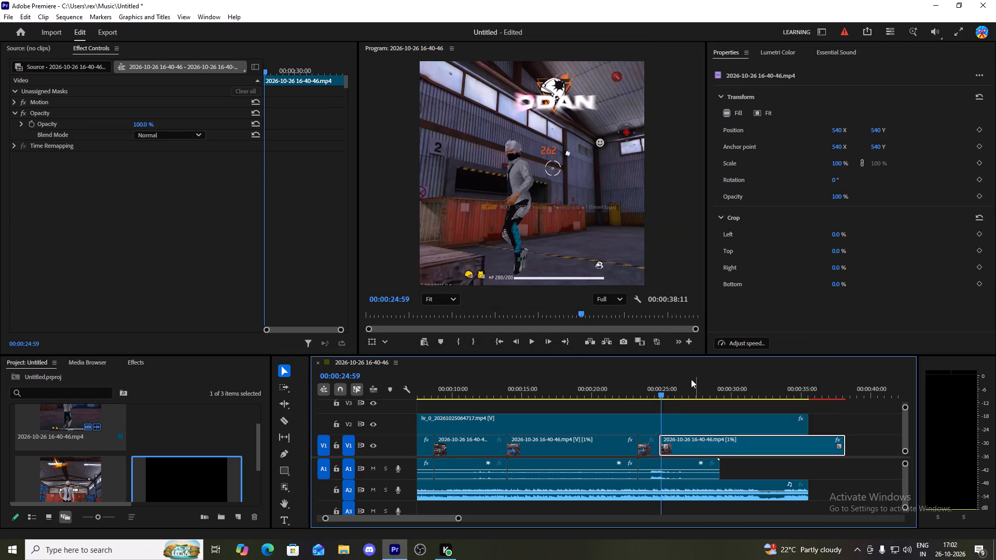
Cut the title overlay and the final slowed gameplay clip at 00:00:32:19 and delete both remainders, including the overlay's audio.
key("space")
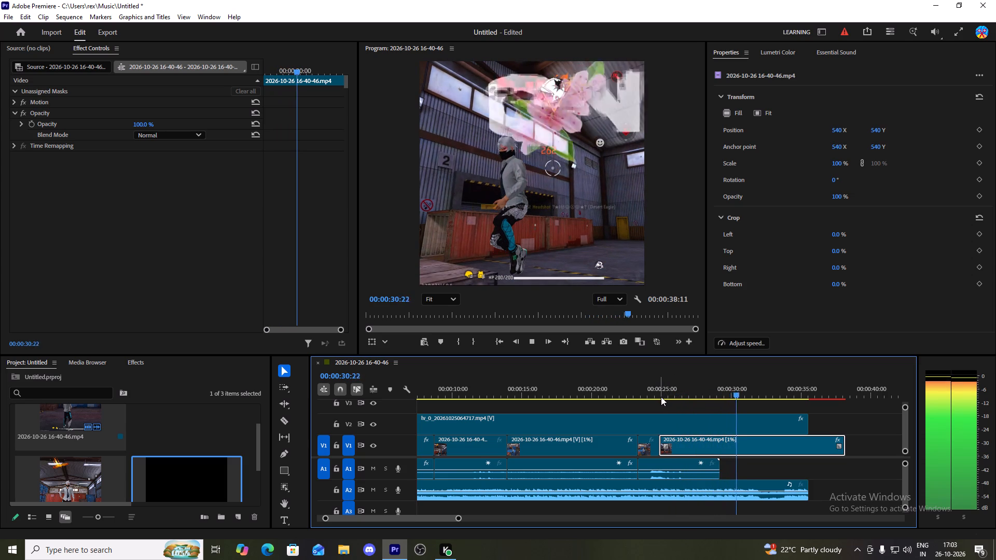
key("space")
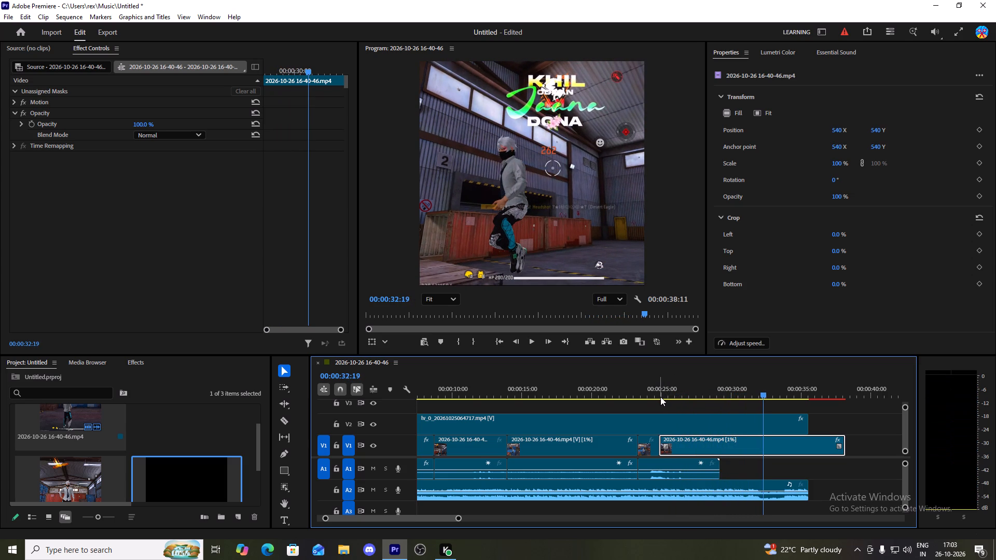
left_click(287, 417)
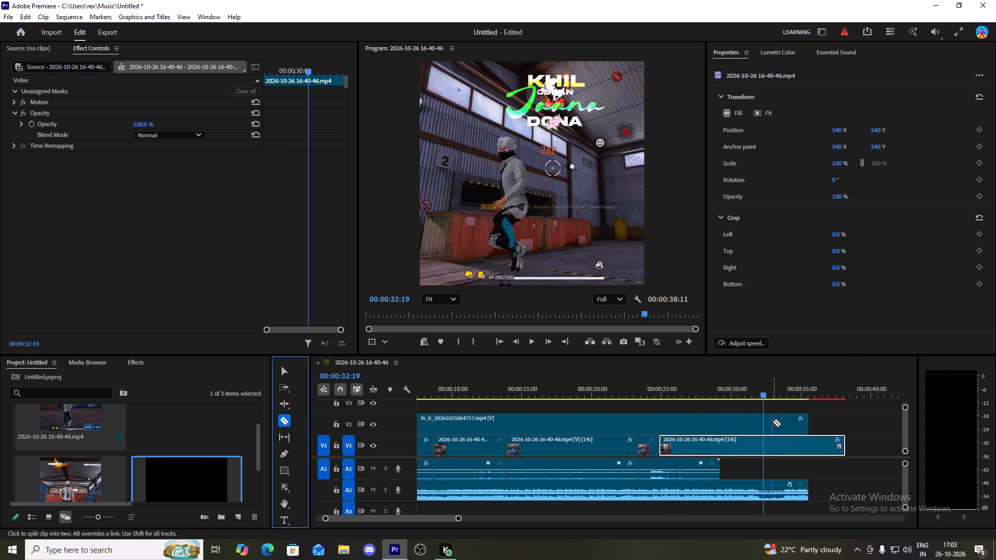
left_click(764, 425)
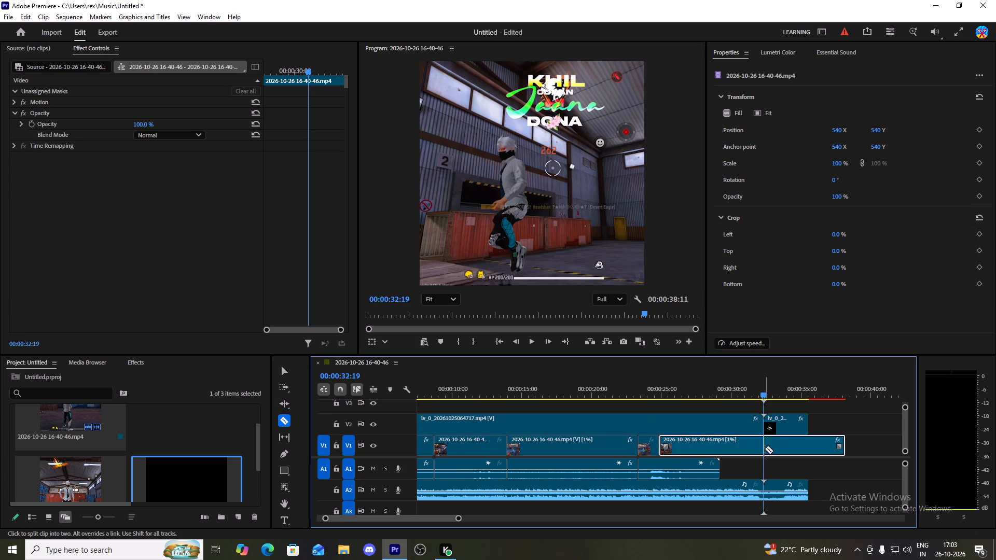
left_click(764, 449)
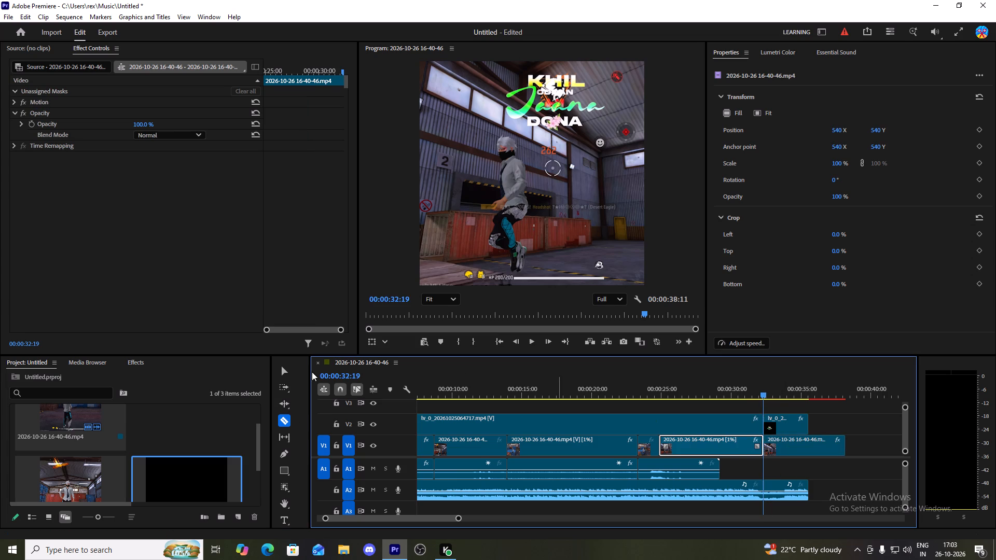
left_click(286, 376)
left_click(779, 425)
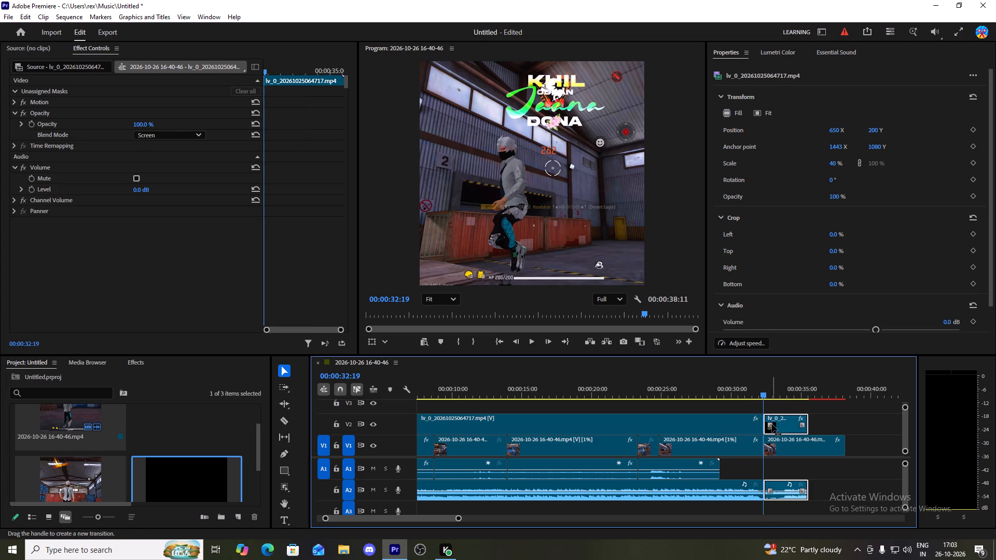
key("Delete")
left_click(787, 450)
key("Delete")
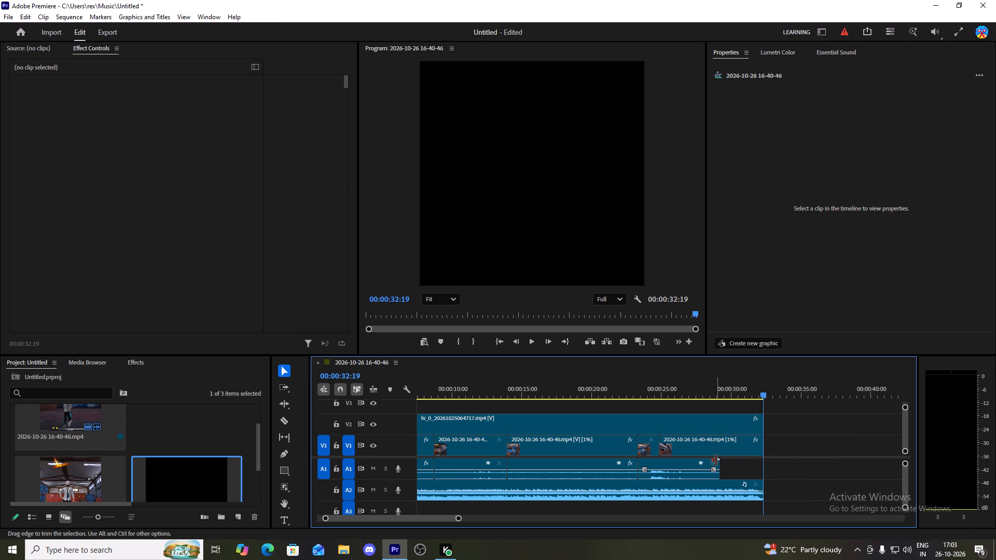
Raise the volume of the last gameplay clip's unlinked audio to 15 dB.
right_click(681, 470)
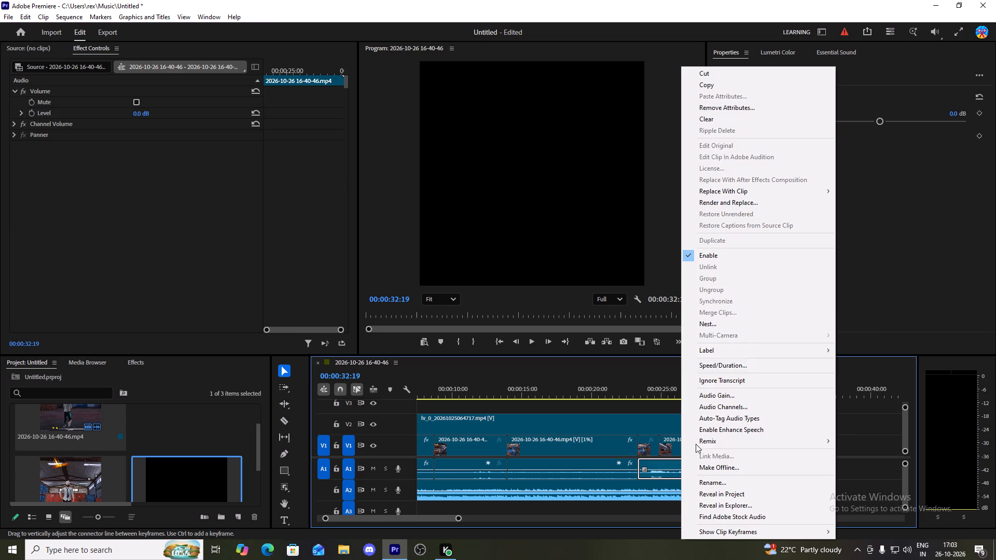
left_click(941, 202)
left_click_drag(882, 119, 966, 125)
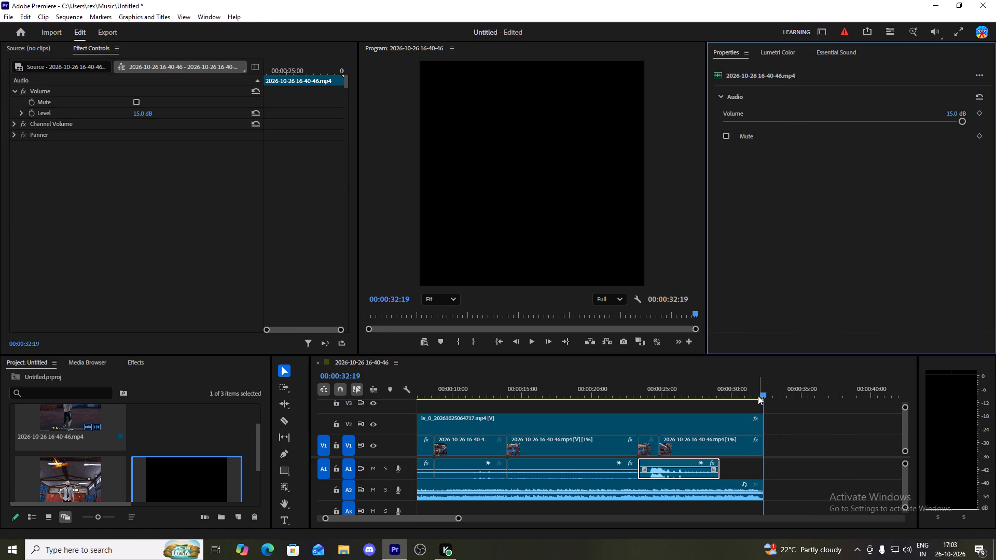
Play the boosted gameplay audio, split it at 00:00:25:29 and delete the part after the cut.
left_click_drag(757, 396, 646, 423)
key("space")
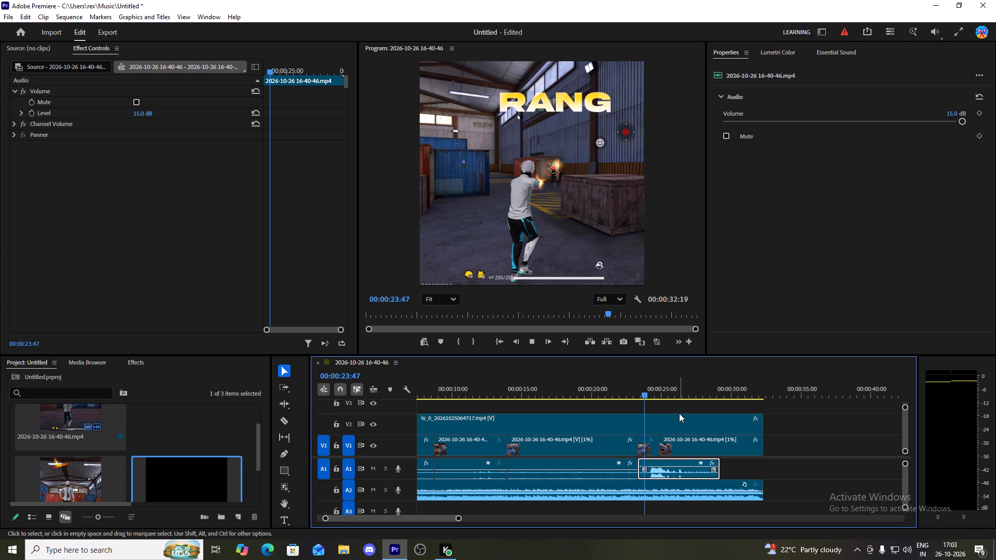
key("space")
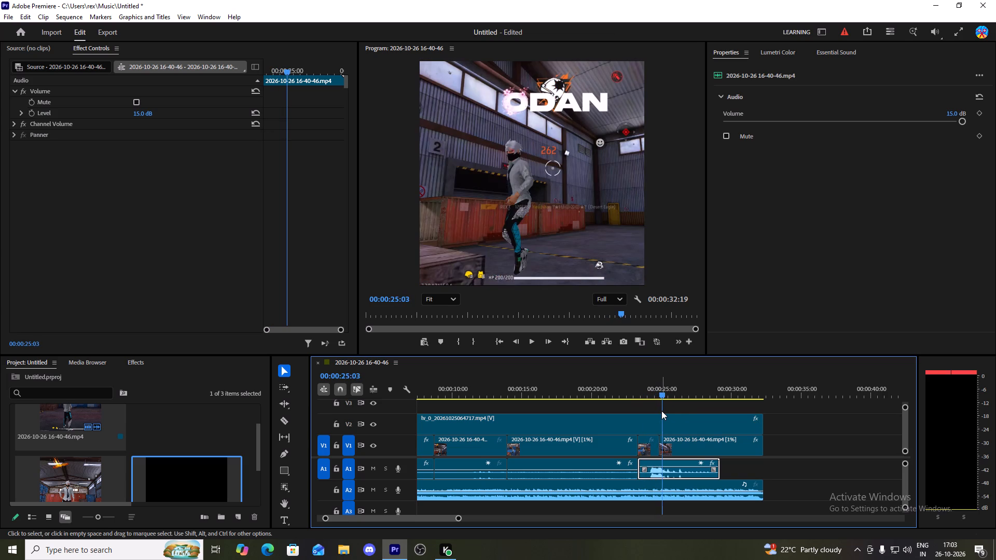
key("space")
key("space")
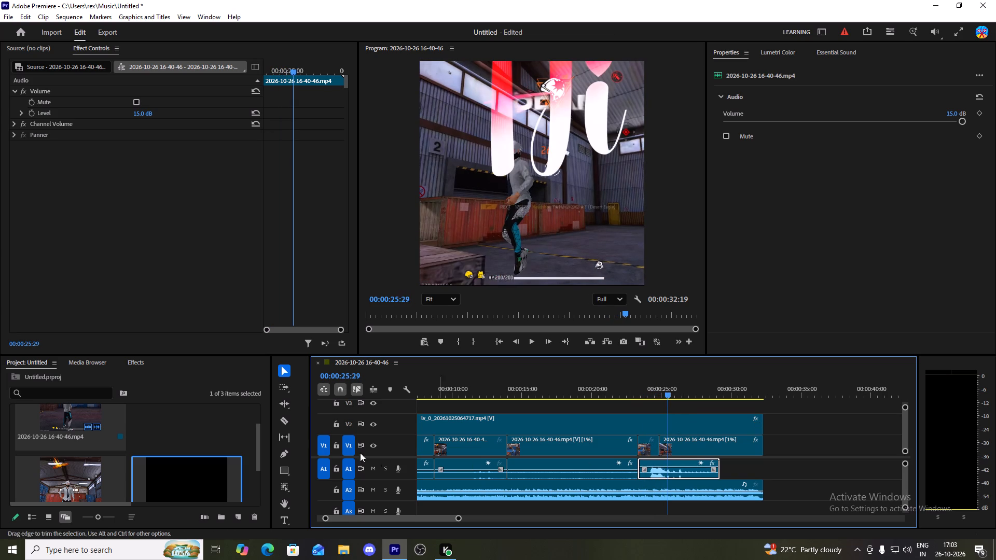
left_click(285, 422)
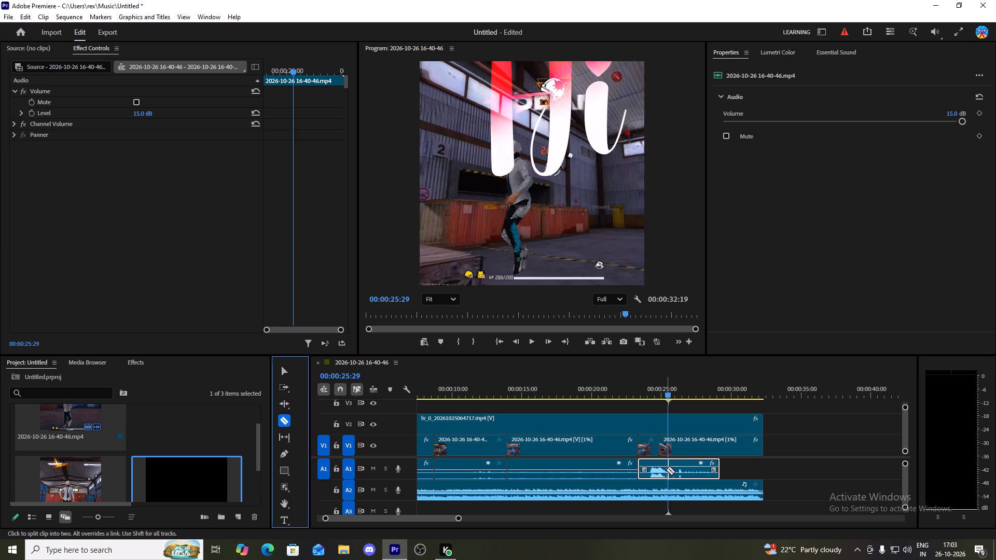
left_click(667, 469)
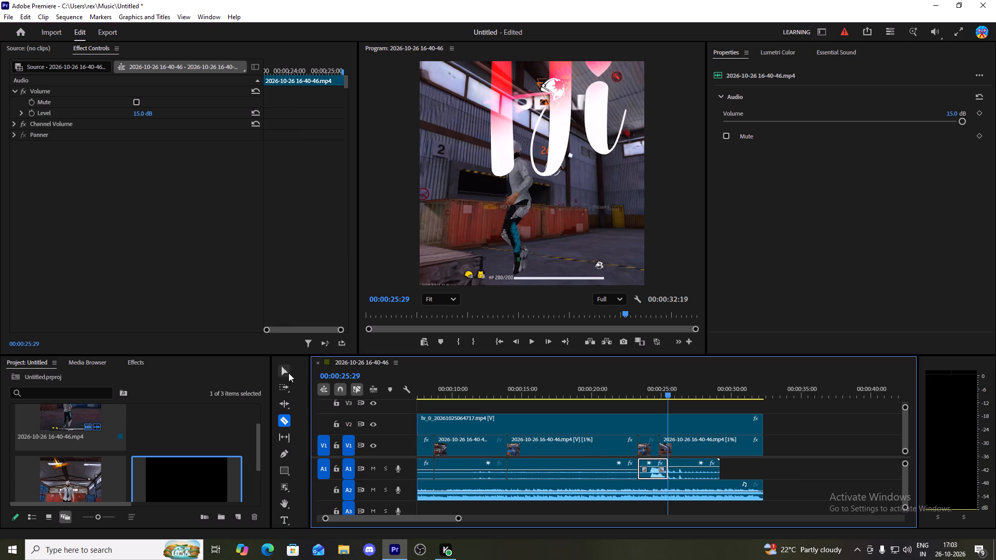
left_click(287, 368)
left_click(694, 474)
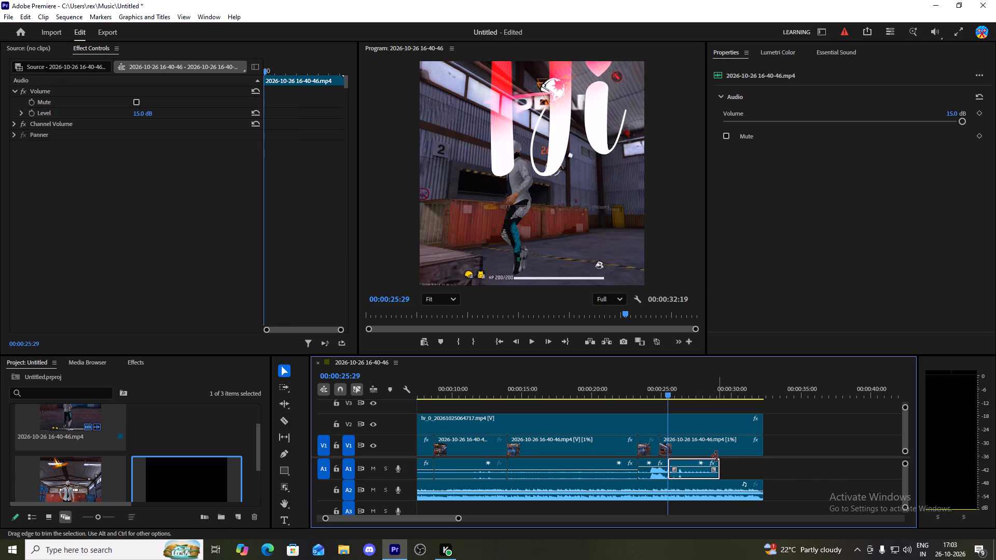
key("Delete")
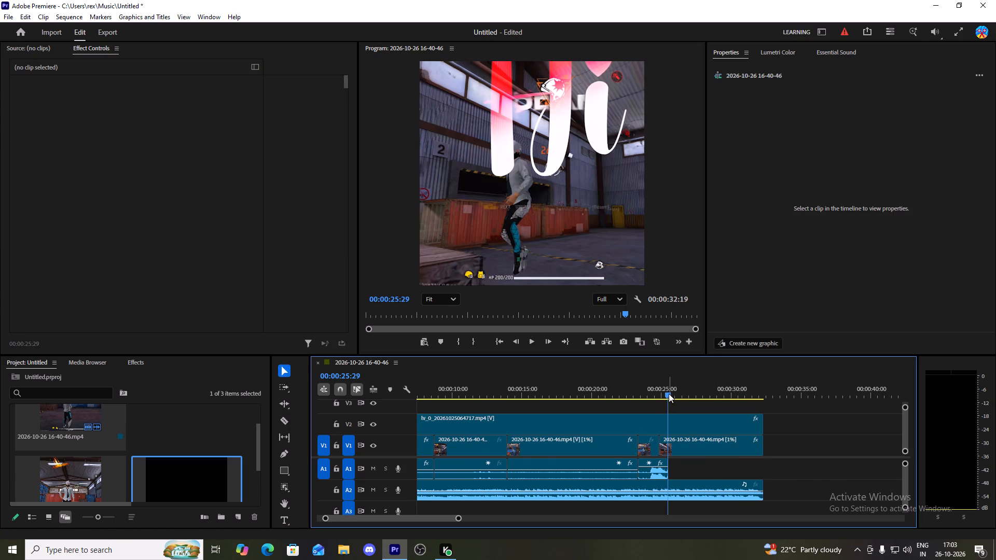
Play the opening seconds of the sequence from its start to review the edit.
left_click_drag(664, 395, 429, 417)
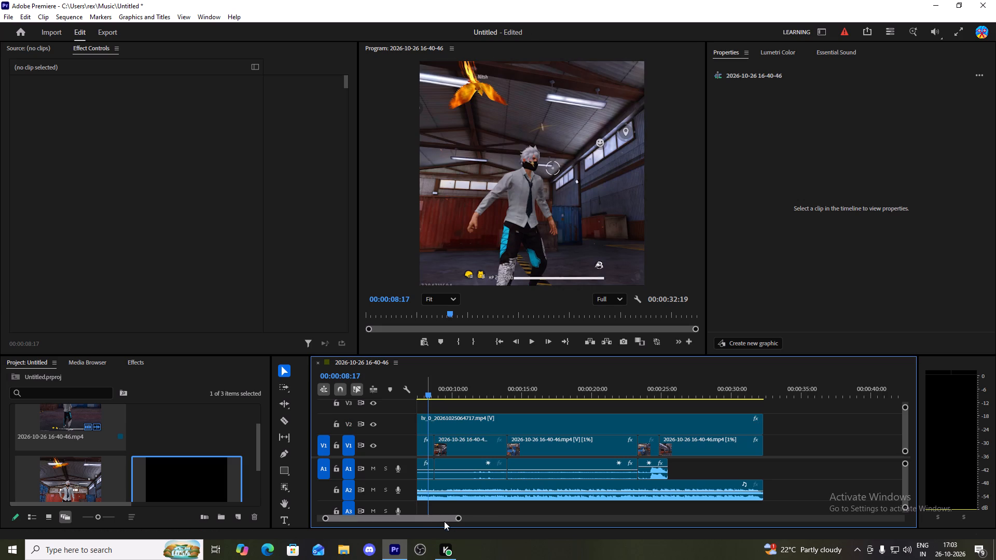
left_click_drag(457, 520, 540, 517)
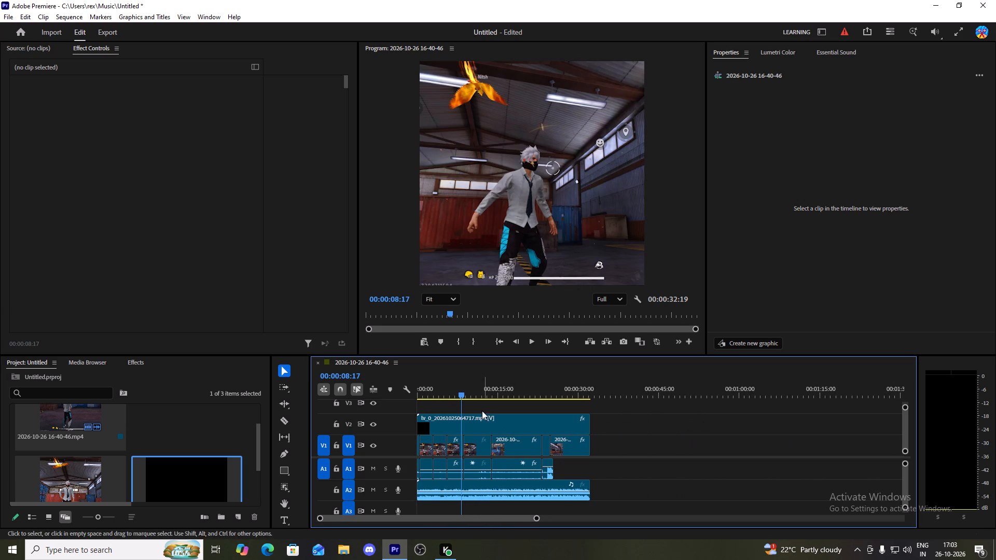
left_click_drag(460, 398, 406, 413)
key("space")
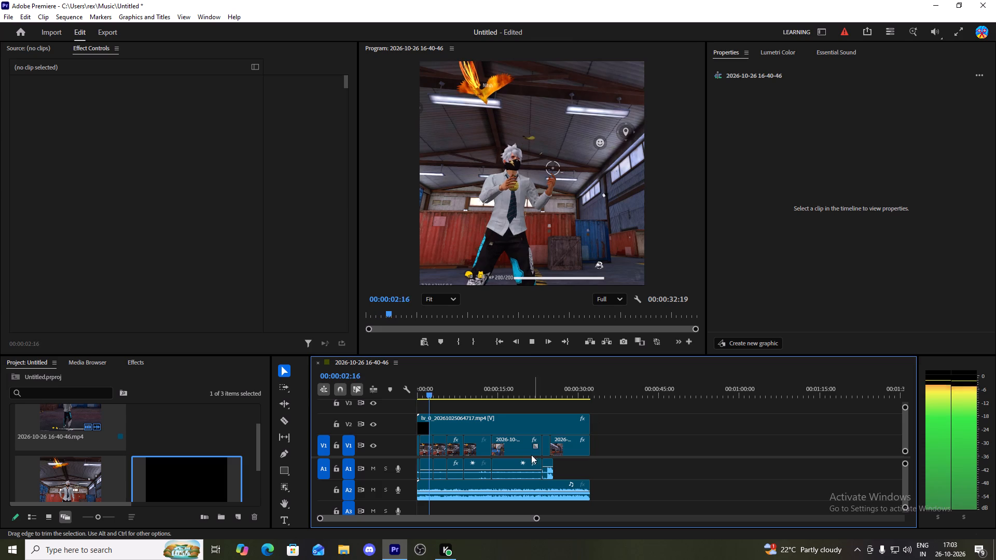
key("space")
Create a new 1080 × 1080 adjustment layer at 60.00 fps with square pixels.
right_click(215, 417)
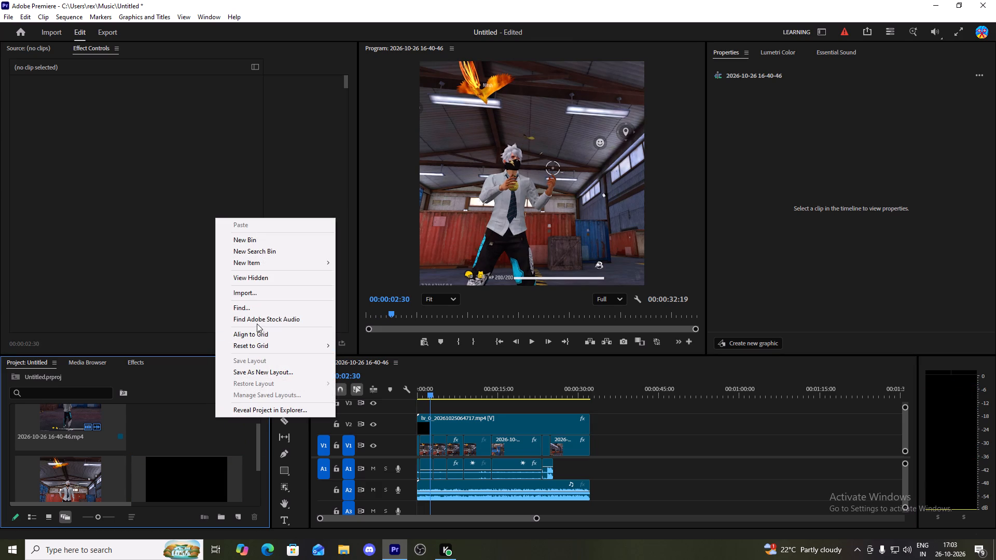
left_click(269, 264)
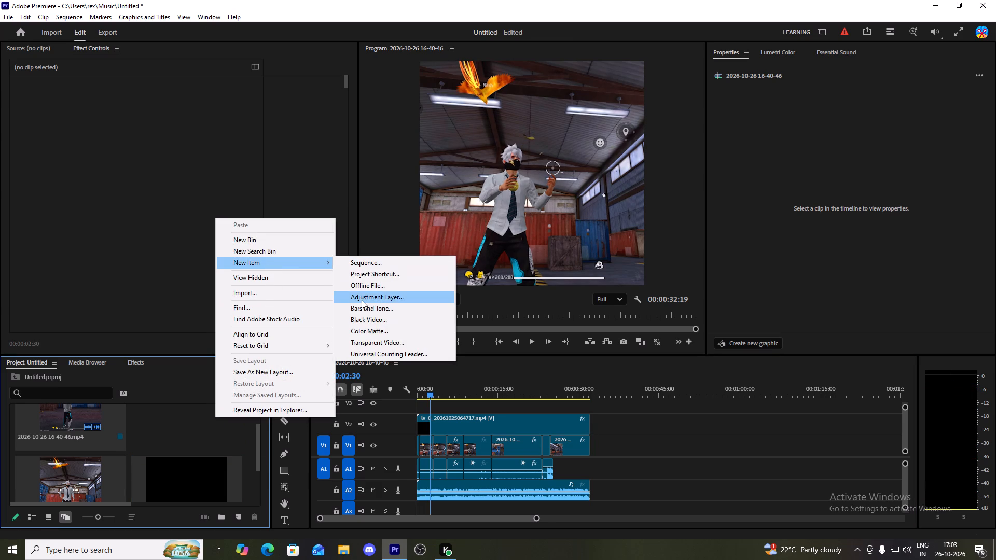
left_click(362, 300)
left_click(528, 315)
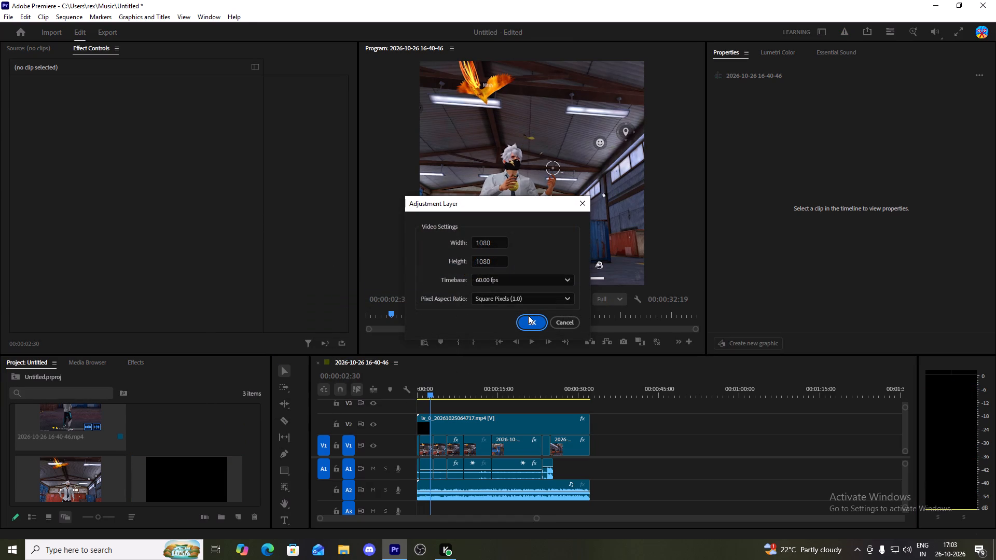
left_click(527, 321)
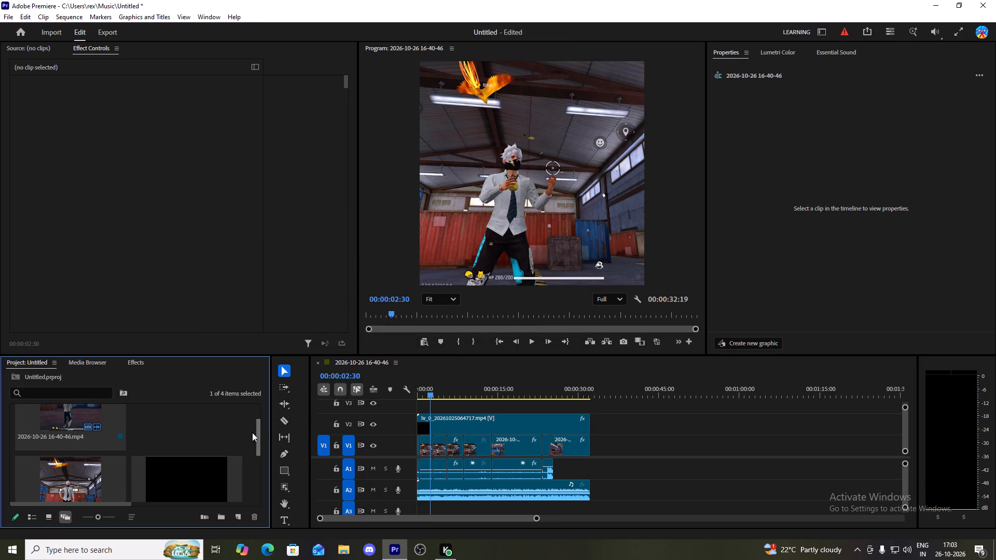
Place the adjustment layer on track V3 at the sequence start and extend it to the end of the title overlay.
left_click_drag(260, 426, 250, 470)
left_click_drag(258, 435, 249, 500)
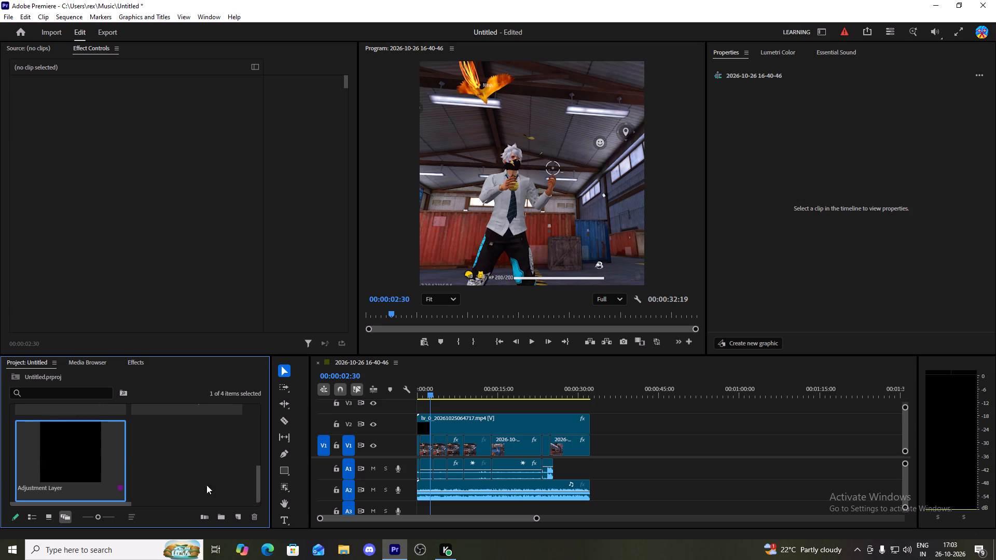
left_click_drag(83, 463, 416, 406)
left_click_drag(442, 404, 569, 404)
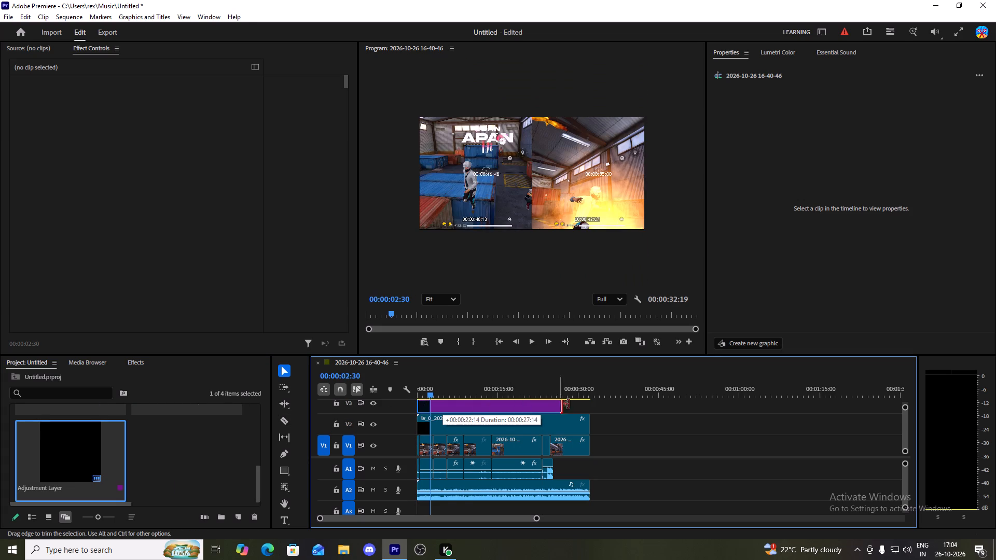
left_click_drag(569, 404, 586, 404)
right_click(557, 410)
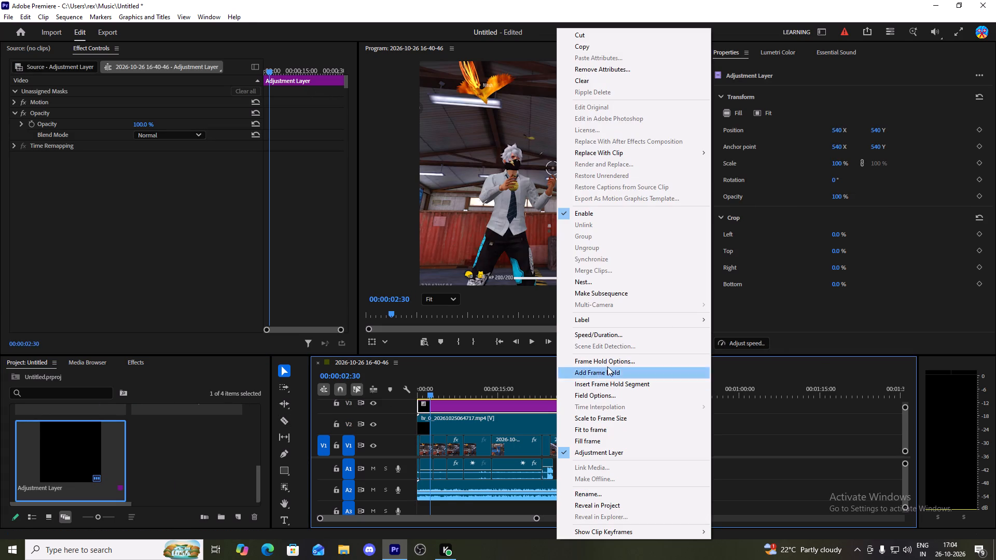
left_click(798, 420)
In the adjustment layer's Lumetri basic correction, set Temperature to 5 and Saturation to 110.
left_click(536, 408)
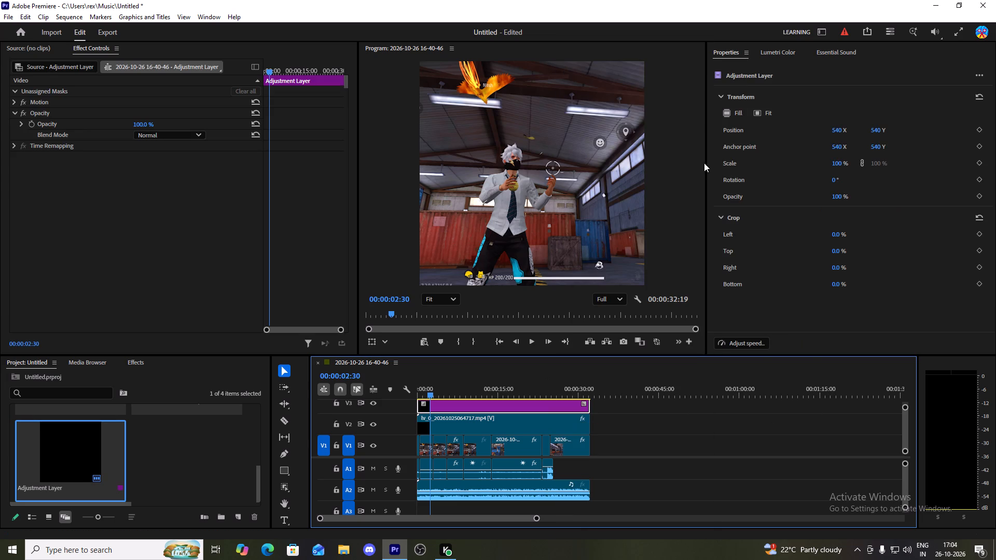
left_click(774, 53)
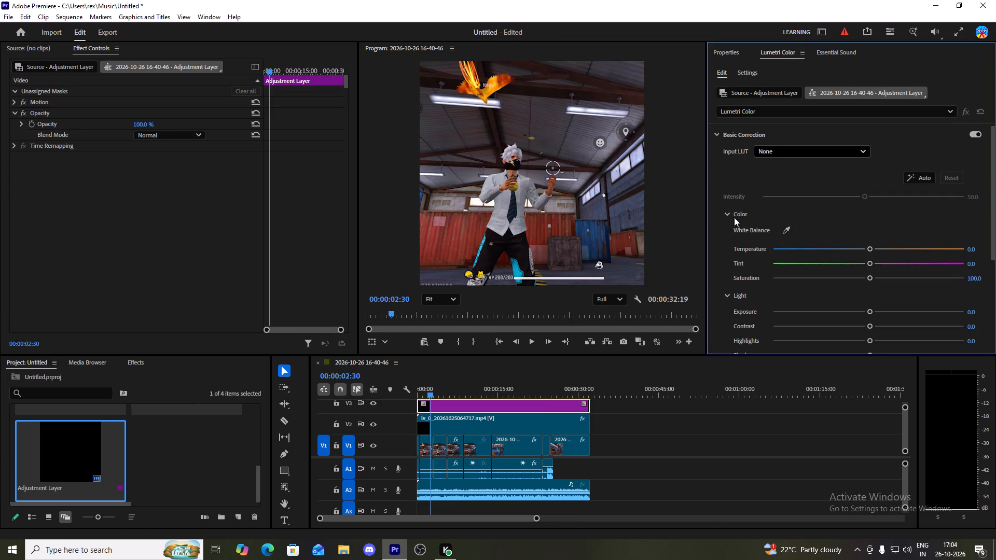
left_click(972, 251)
key("5")
left_click(972, 278)
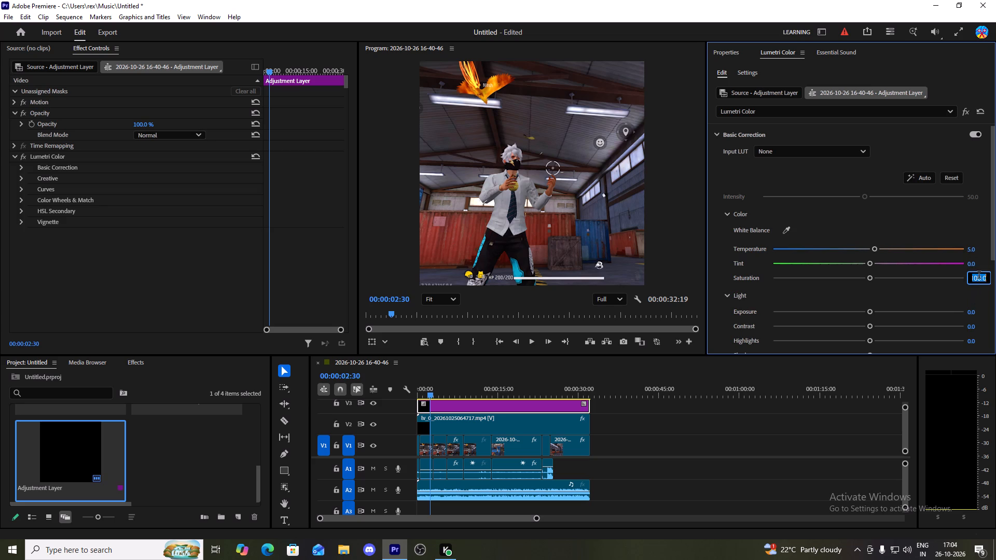
key("1")
type("10")
Set the adjustment layer's Lumetri Contrast to 5 and Highlights to 15.
left_click(971, 326)
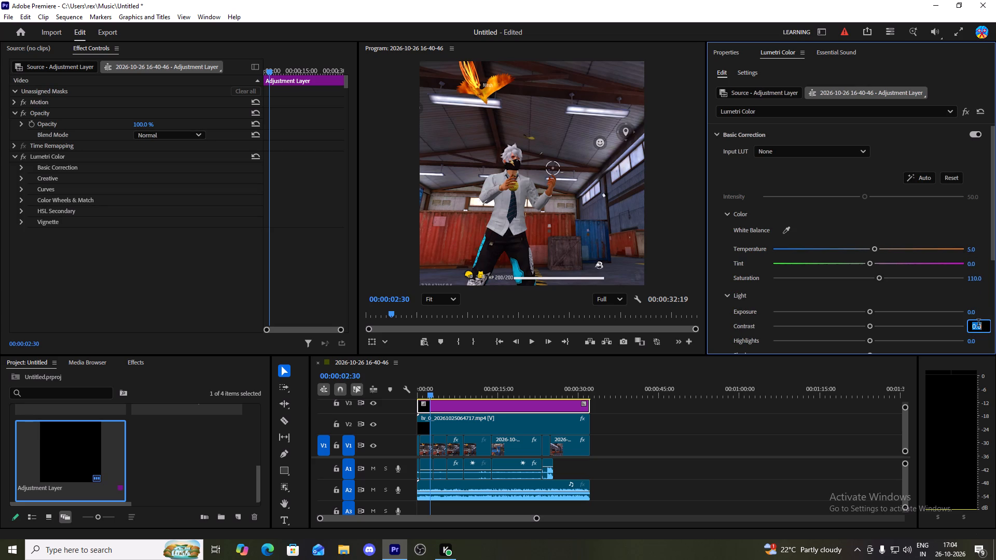
key("5")
left_click(971, 343)
key("5")
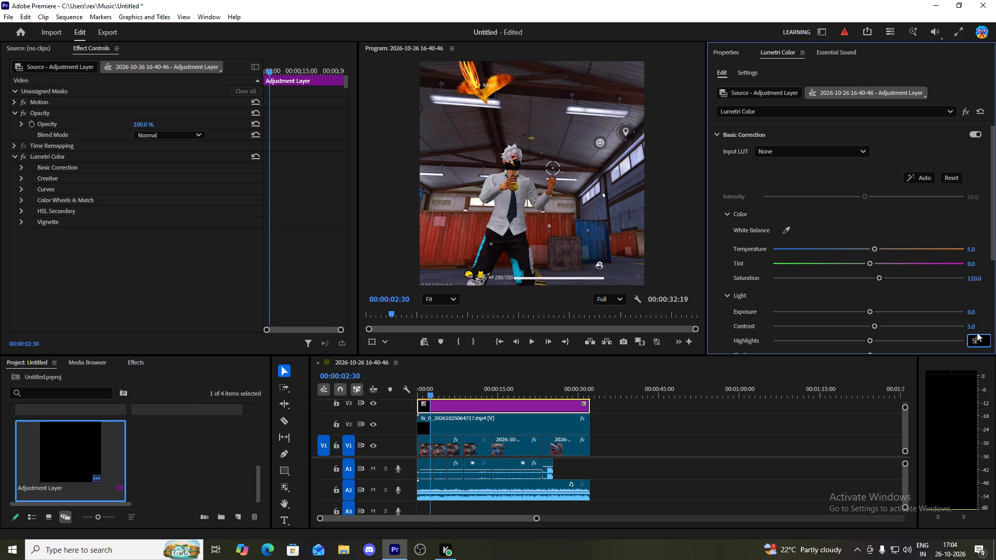
left_click(979, 338)
key("BackSpace")
key("1")
key("5")
Set the adjustment layer's Lumetri Shadows to 5, Whites to 5 and Blacks to -5.
left_click_drag(991, 254, 992, 318)
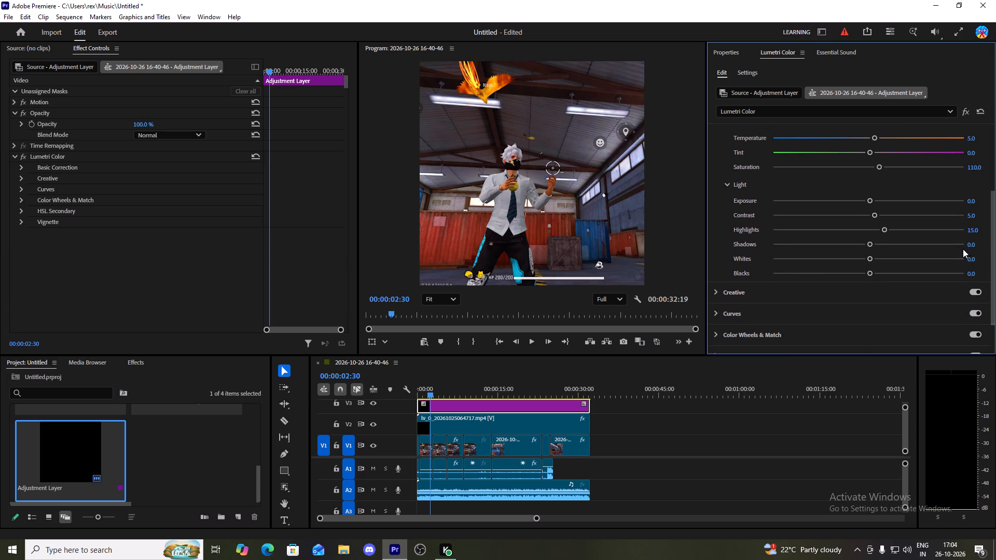
left_click(974, 245)
key("5")
left_click(972, 260)
key("5")
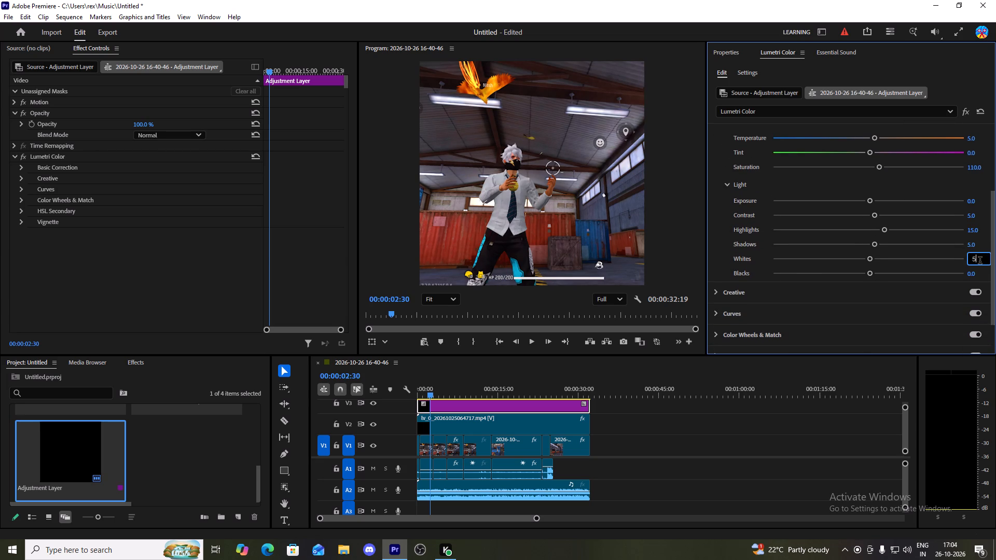
left_click(970, 273)
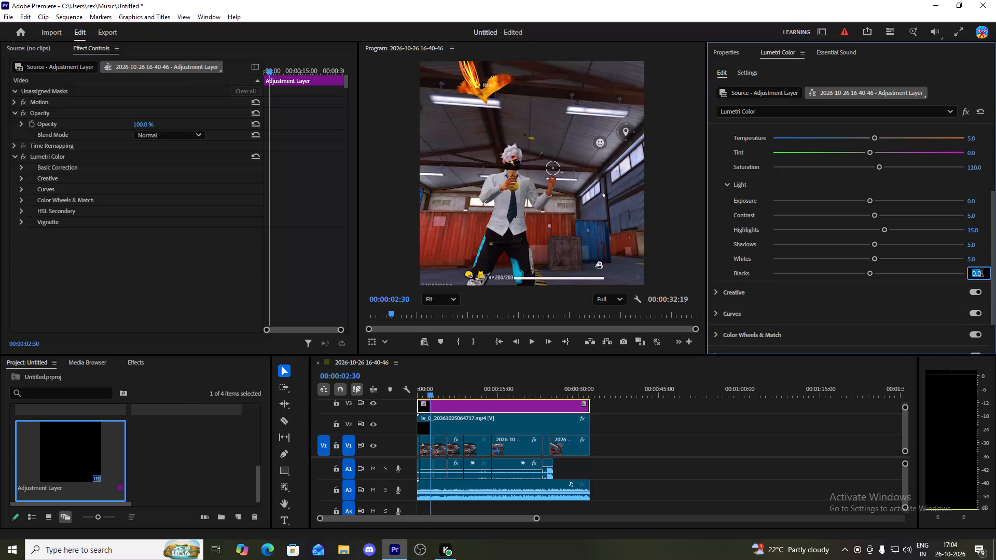
key("minus")
key("5")
In the adjustment layer's Lumetri Creative adjustments, set Vibrance to 10 and Saturation to 110.
left_click(915, 297)
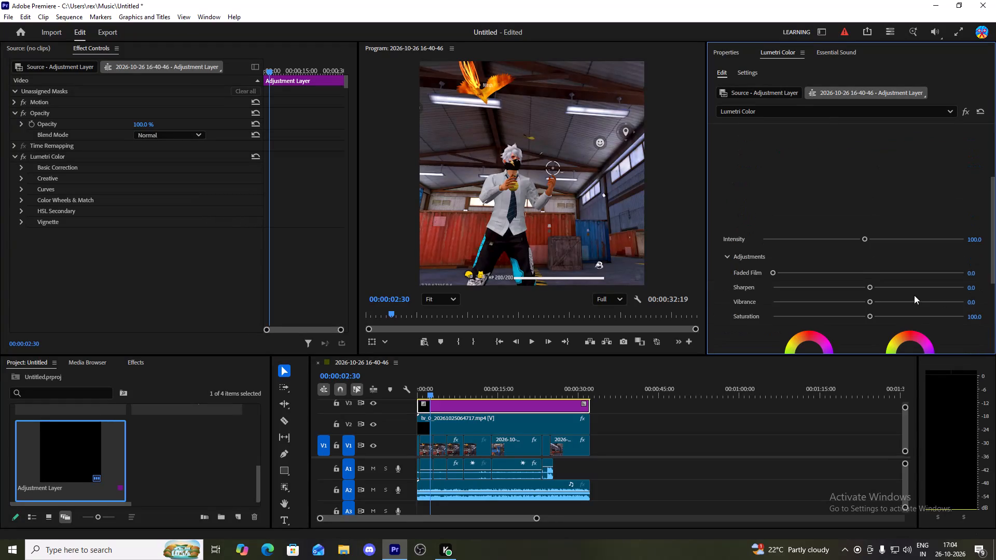
left_click(967, 301)
key("1")
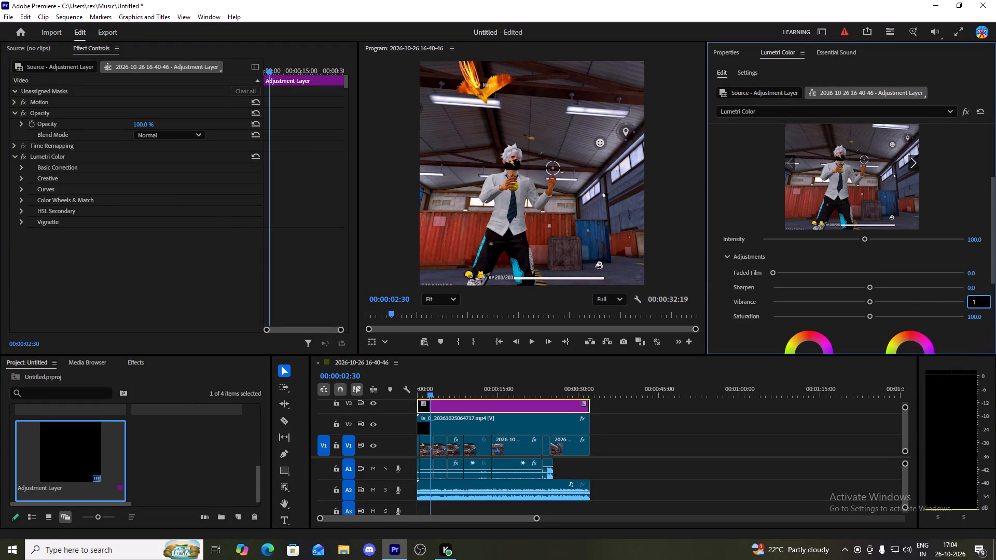
key("0")
left_click(976, 315)
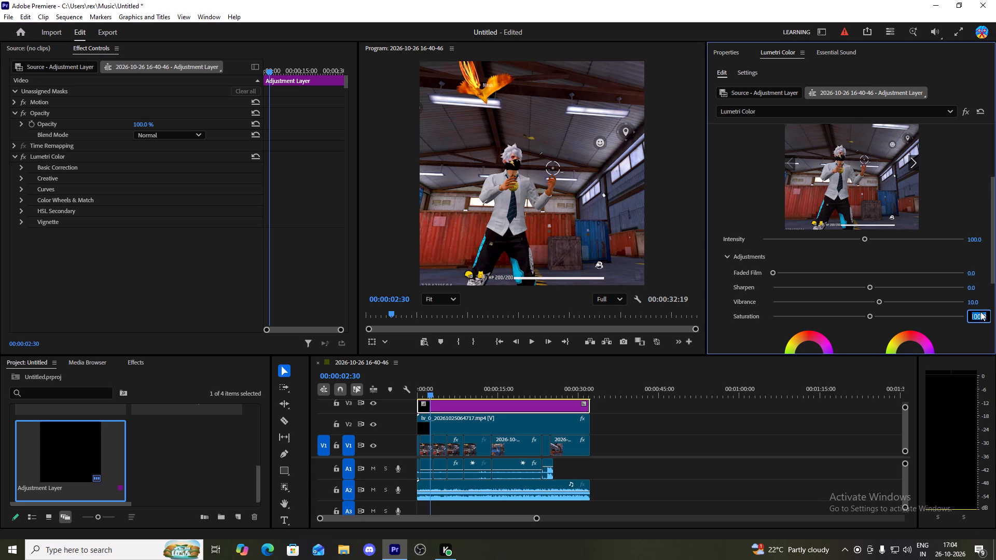
key("1")
type("10")
left_click_drag(993, 268, 995, 320)
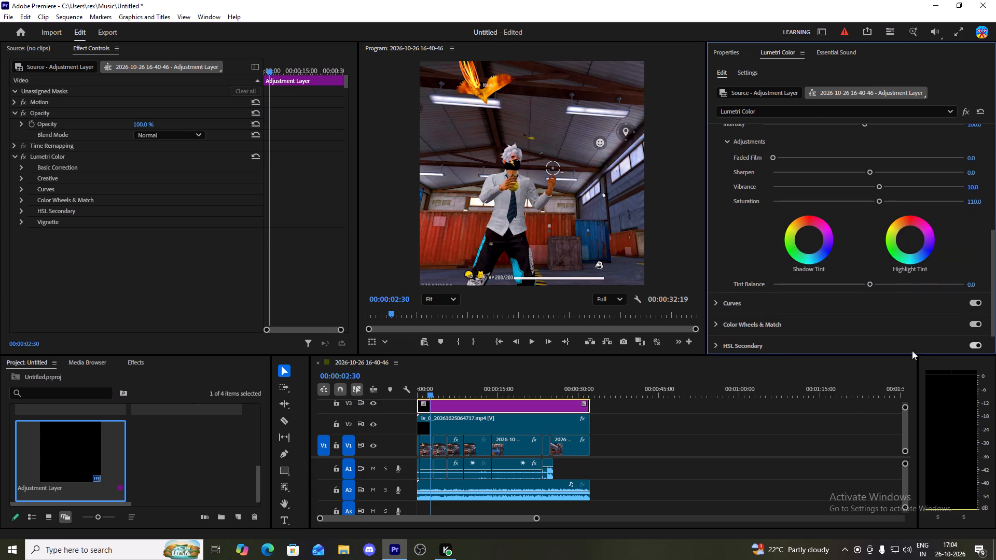
Search the effects for S_SHAR, apply Sapphire's S_Sharpen to the adjustment layer on V3, and clear the search.
left_click(681, 377)
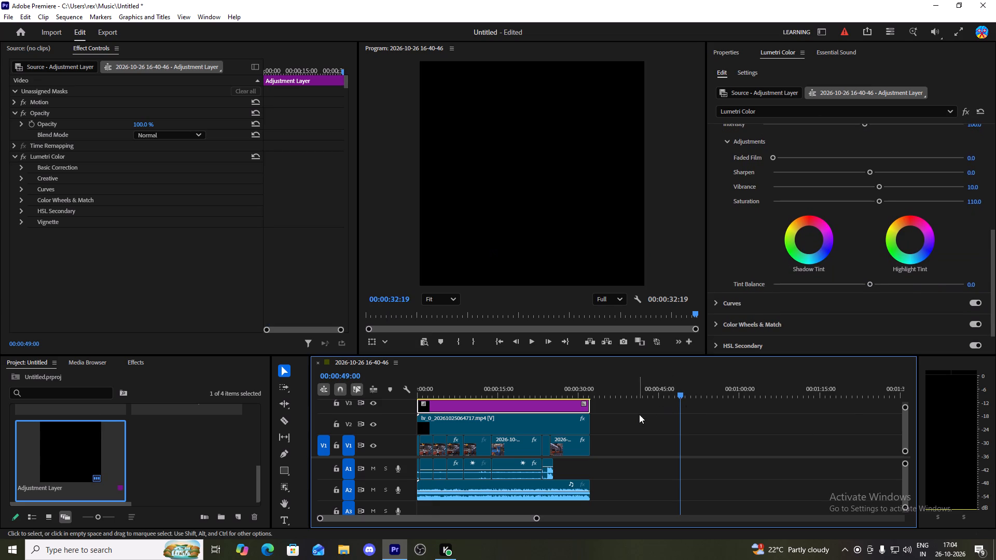
left_click(511, 405)
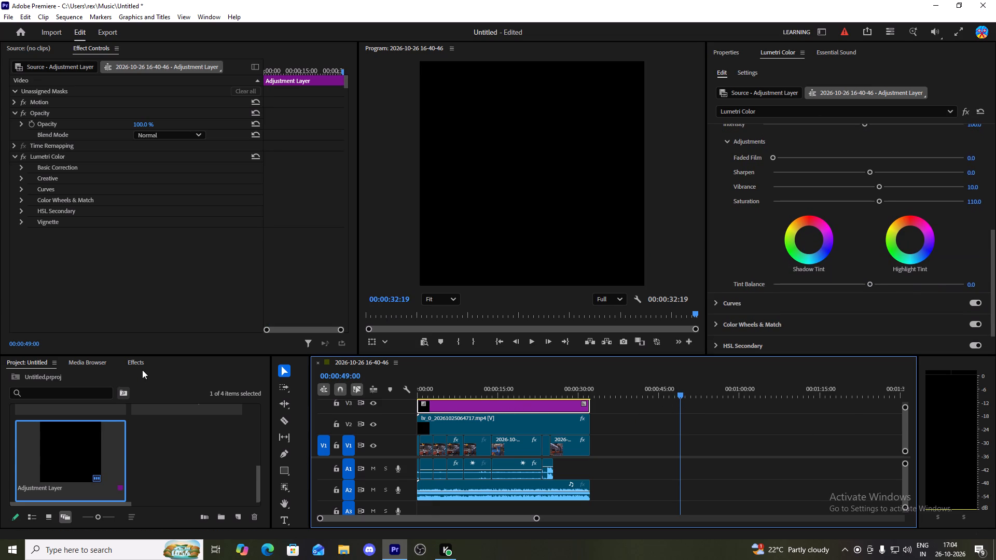
left_click(143, 361)
left_click(54, 381)
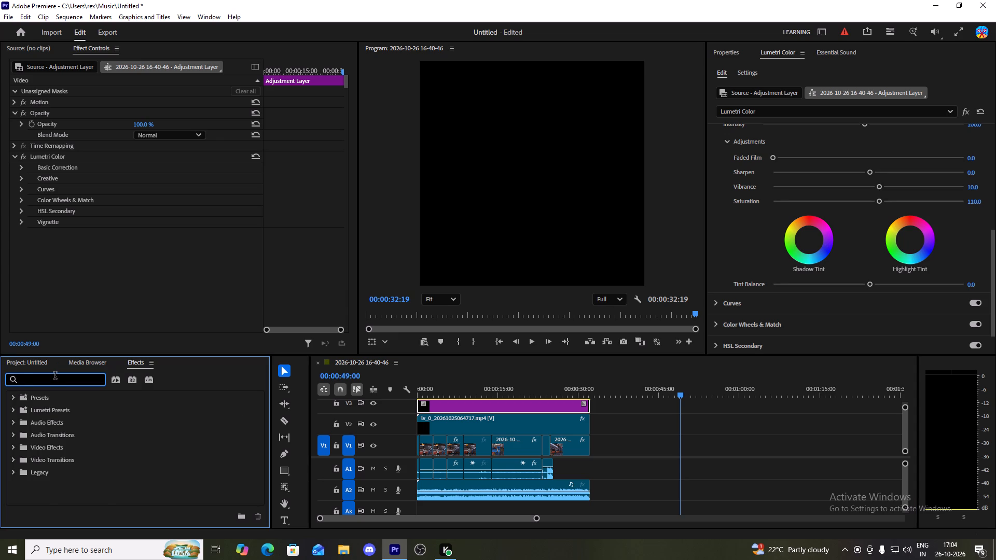
key("s")
key("shift+underscore")
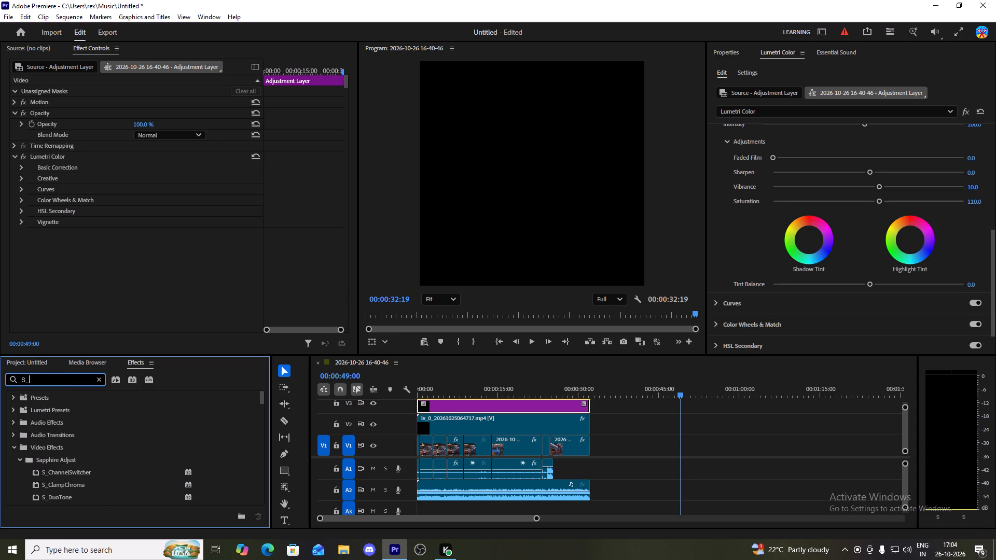
type("SHAR")
left_click_drag(58, 470, 307, 423)
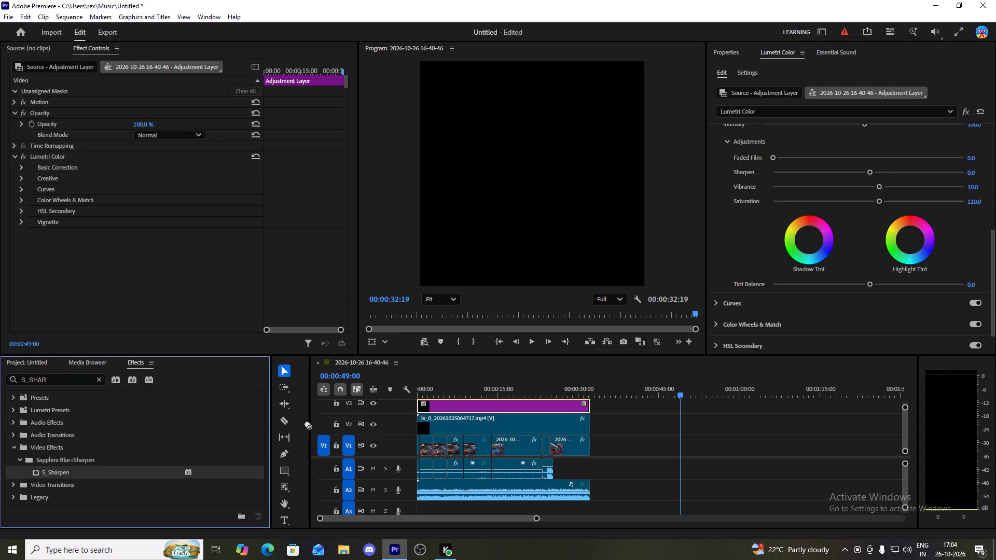
left_click_drag(307, 423, 457, 408)
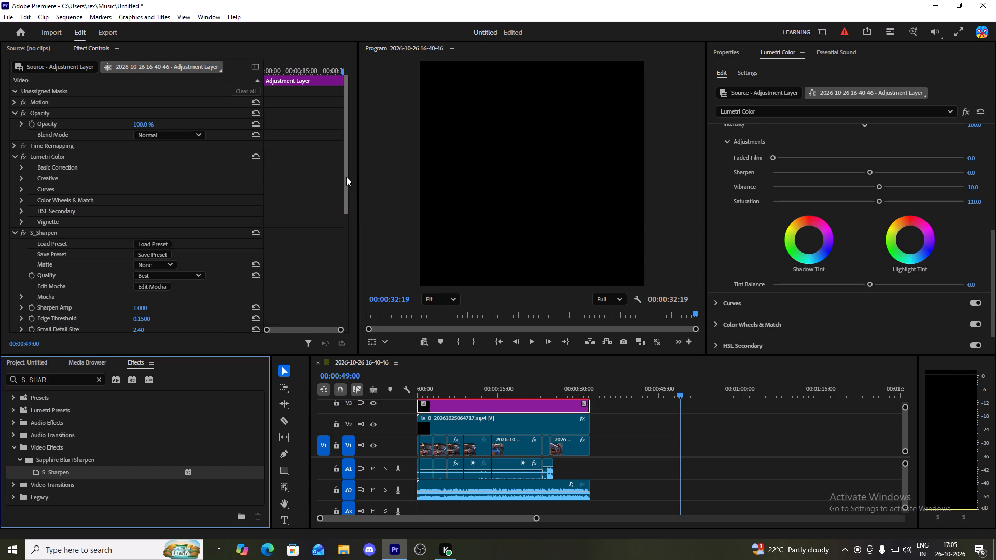
left_click_drag(346, 177, 355, 295)
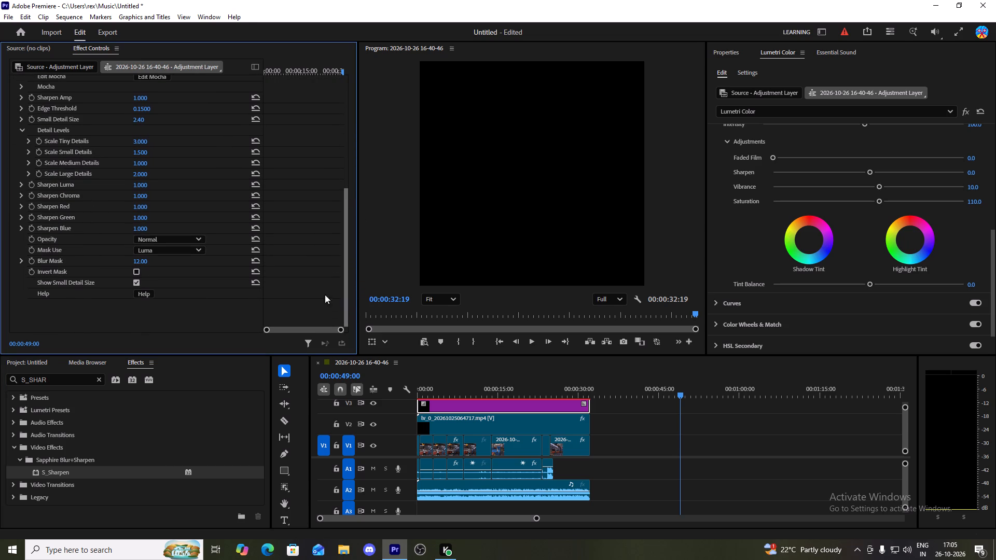
left_click(97, 379)
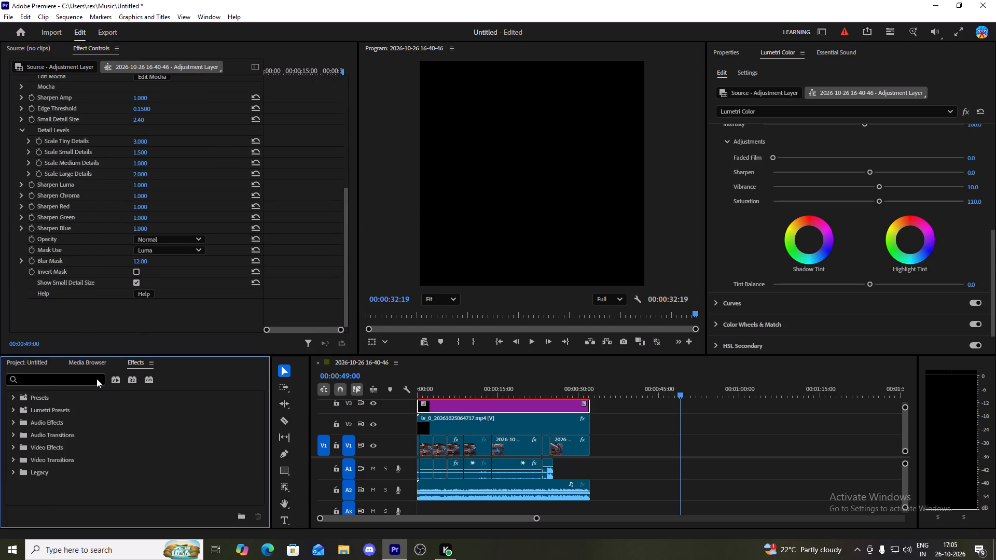
Search the effects for RSM and apply the RE:Vision RSMB motion blur effect to the adjustment layer on V3.
left_click(71, 379)
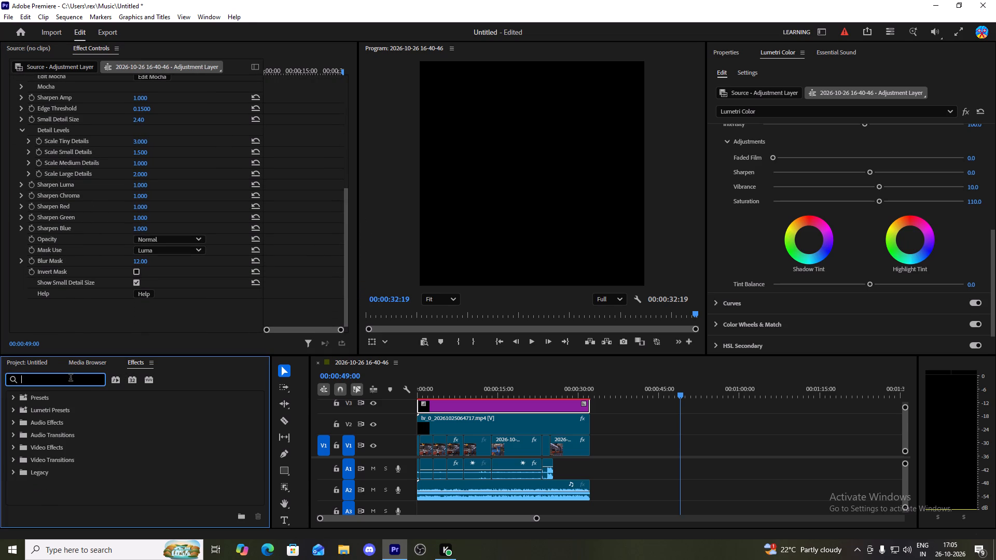
key("r")
type("SM")
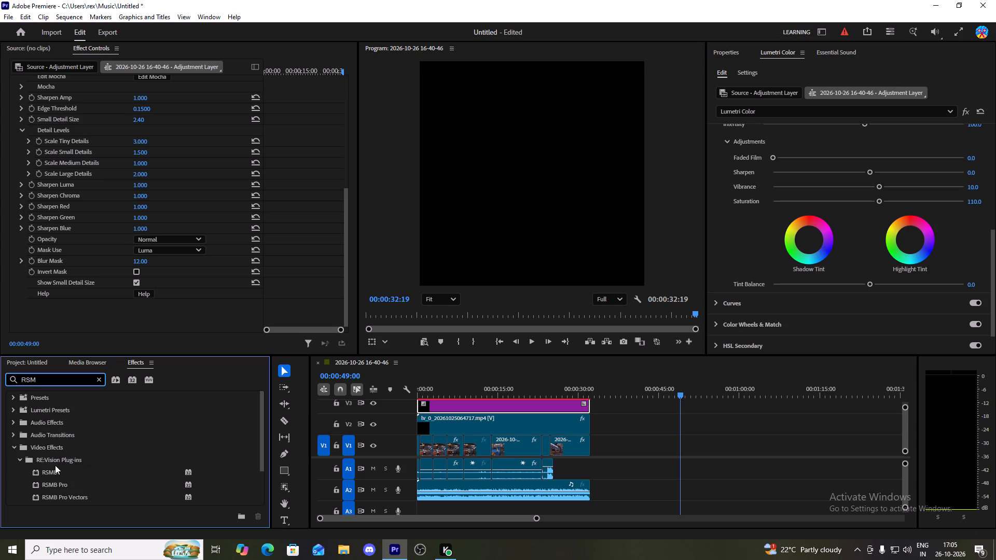
left_click_drag(54, 471, 450, 407)
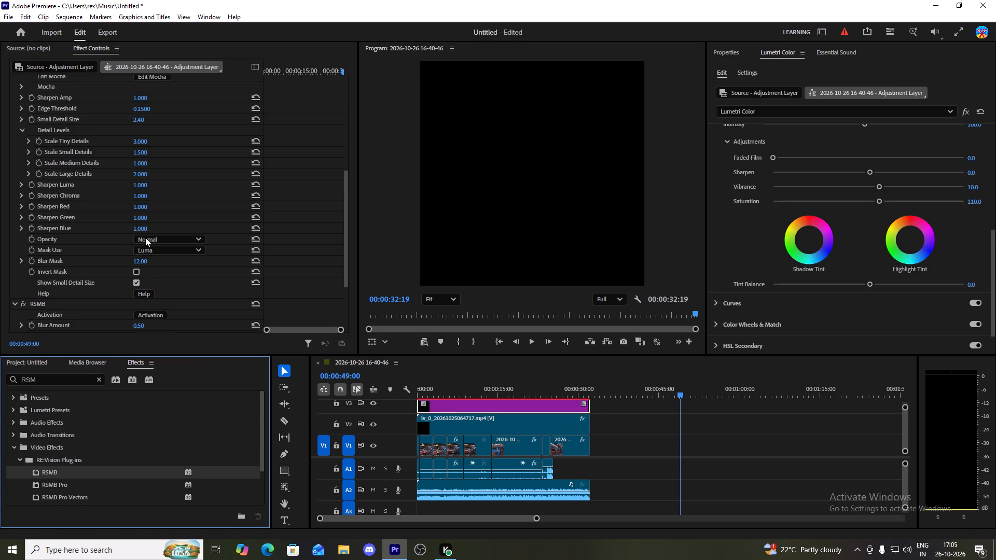
In the adjustment layer's S_Sharpen, set Sharpen Amp to 1.5, Edge Threshold to 0.0900 and Small Detail Size to 4.2.
left_click(145, 95)
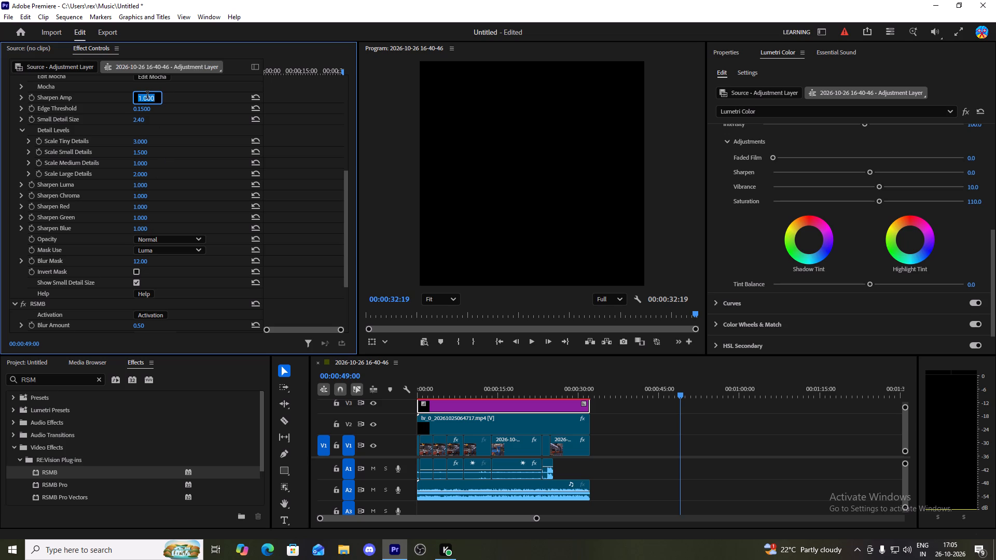
type("1.5")
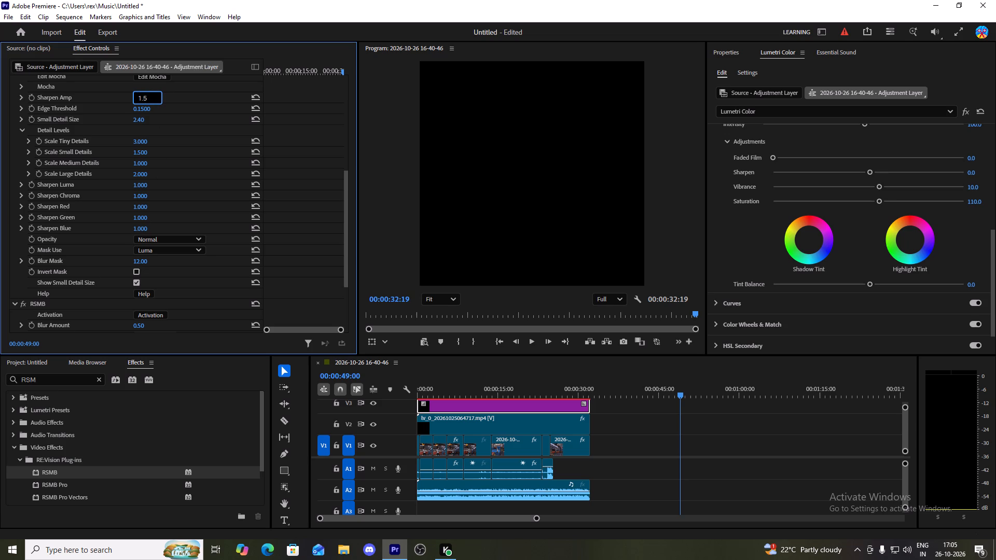
left_click(147, 105)
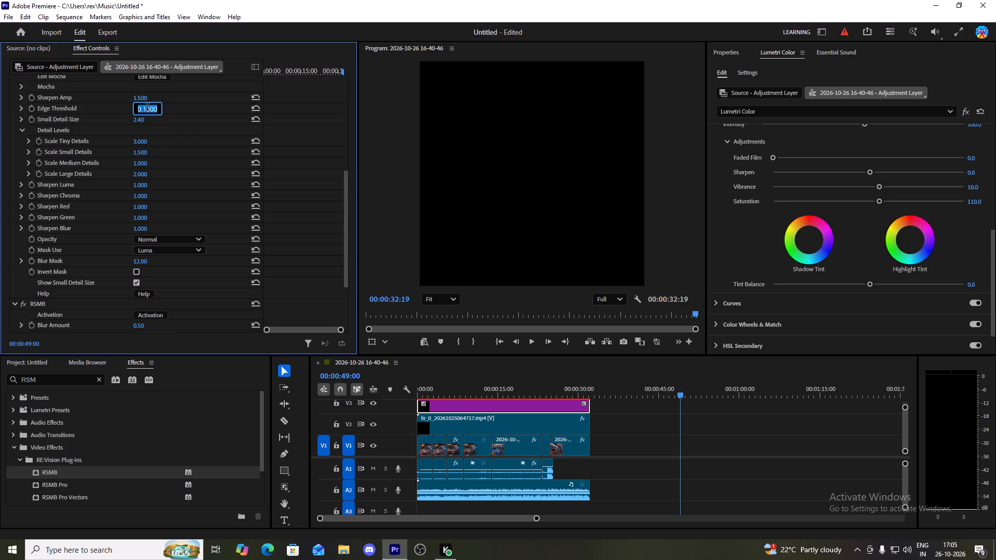
type("0.0900")
left_click(136, 120)
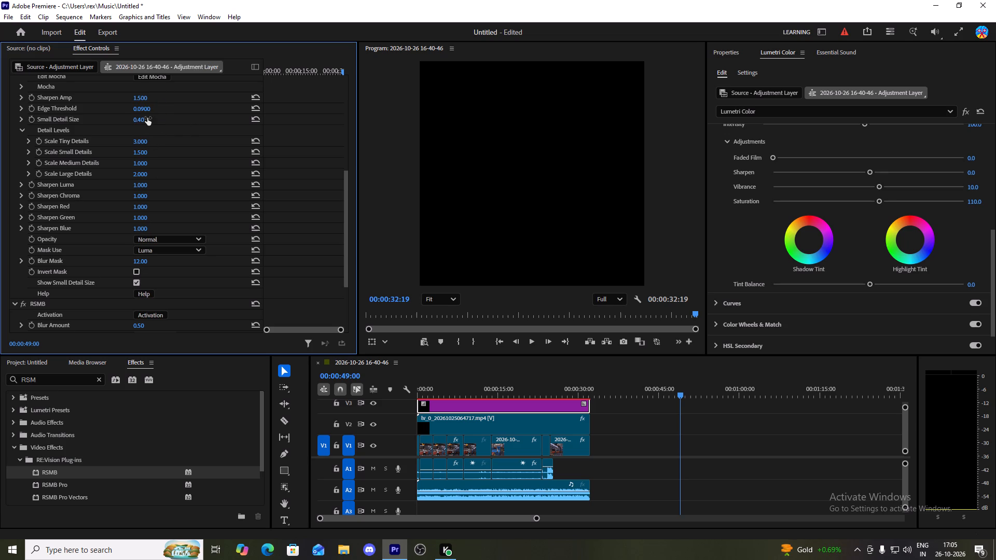
left_click(138, 120)
type("402")
key("BackSpace")
key("BackSpace")
type(".2")
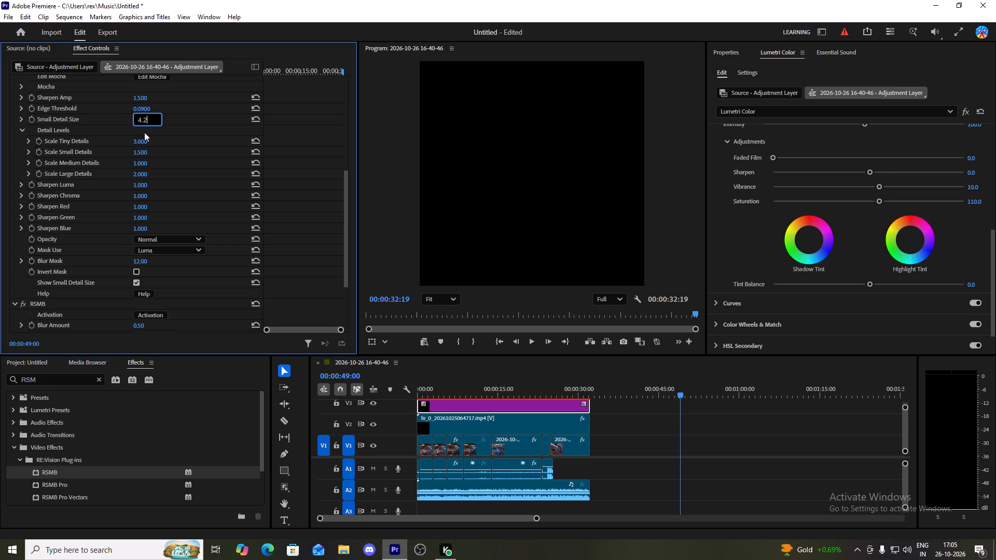
Set S_Sharpen's detail levels to Tiny 2.5, Small 2.3, Medium 1.4 and Large 2.1.
left_click(143, 138)
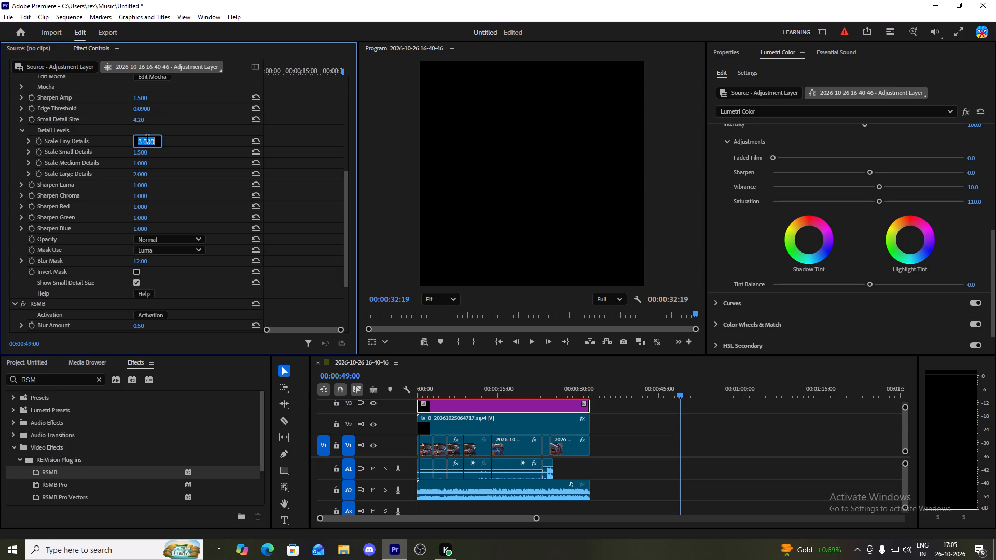
type("2.58")
key("BackSpace")
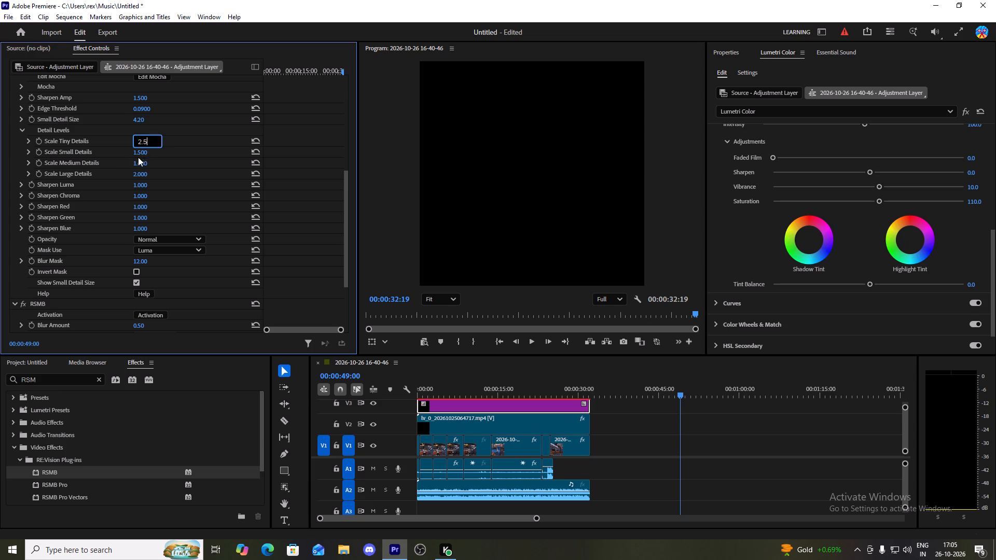
left_click(137, 150)
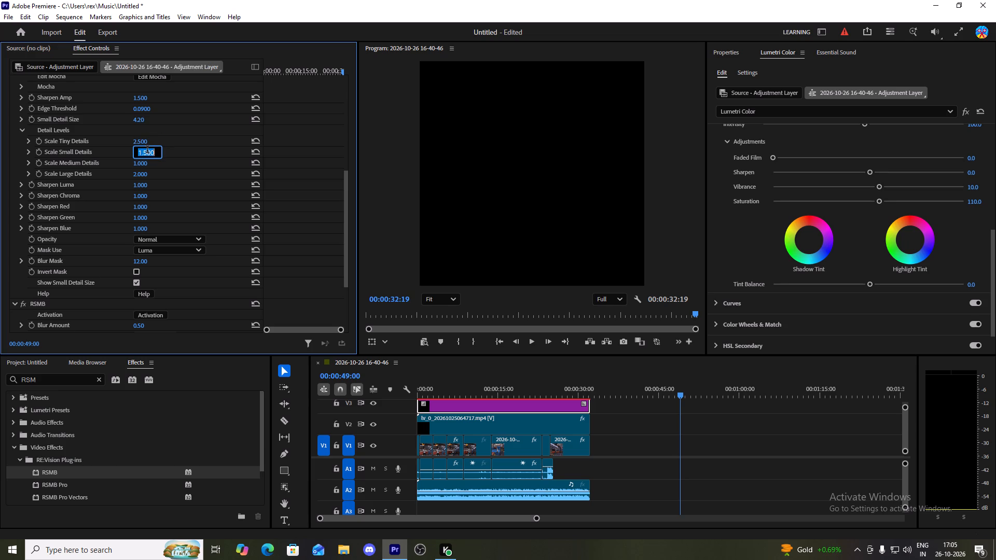
type("2.3")
left_click(149, 161)
type("1.")
key("4")
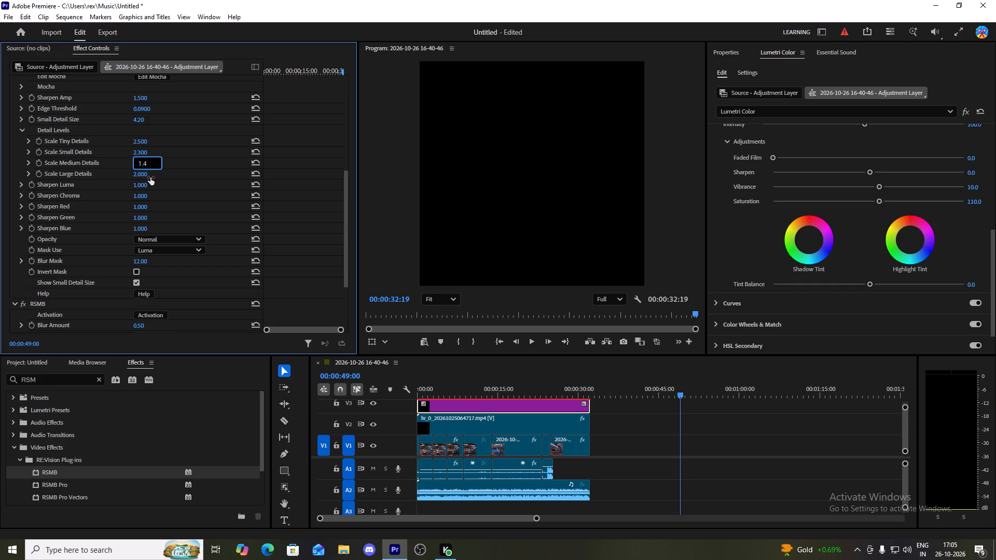
left_click(150, 177)
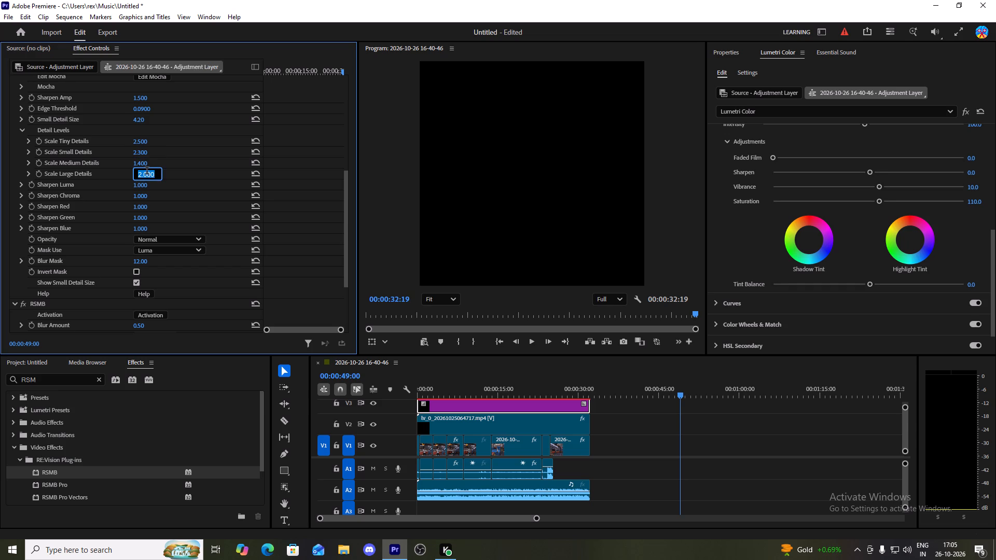
type("2.")
key("1")
In the adjustment layer's RSMB effect, set Blur Amount to 1.5 and Motion Sensitivity to 50.
scroll(160, 285, "down", 4)
scroll(160, 287, "up", 1)
left_click(138, 293)
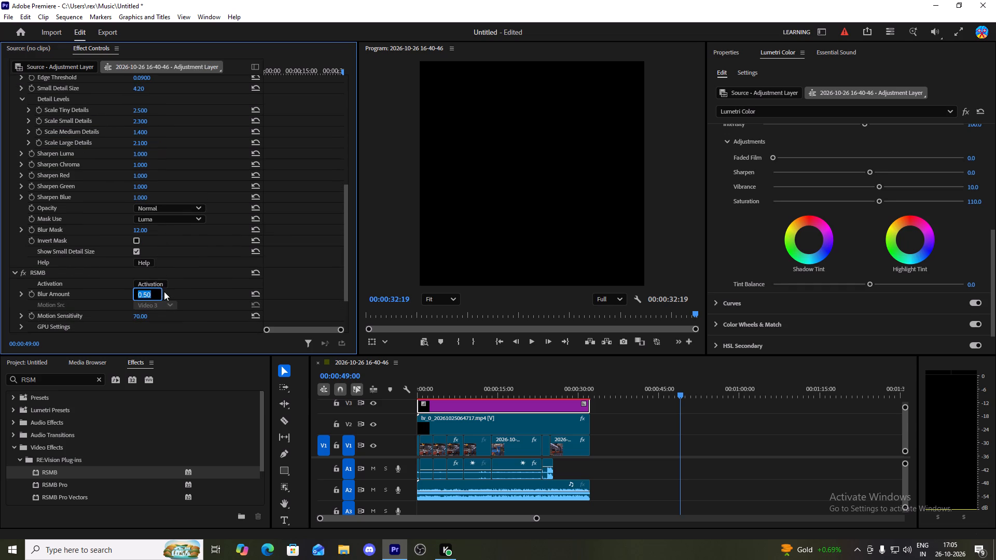
key("1")
key("period")
key("5")
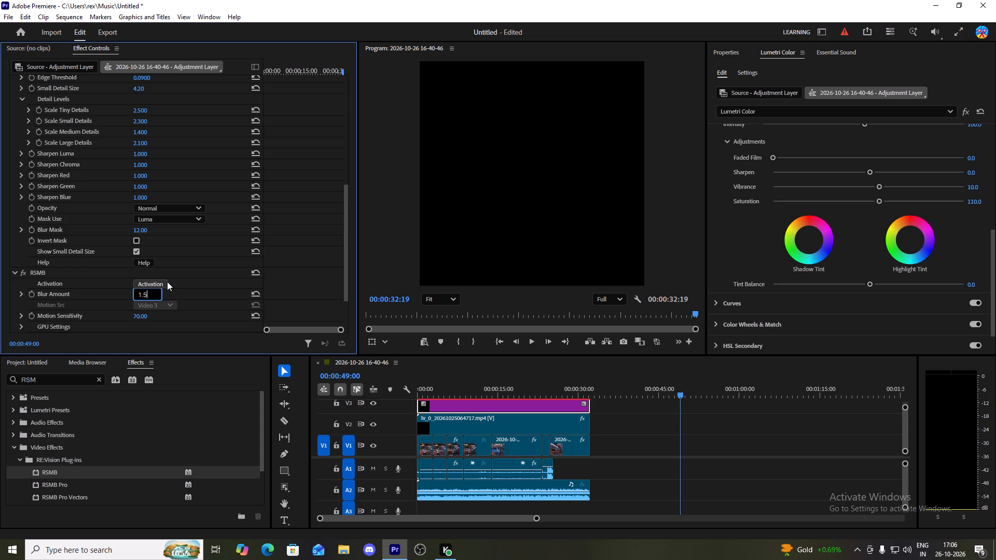
left_click(142, 315)
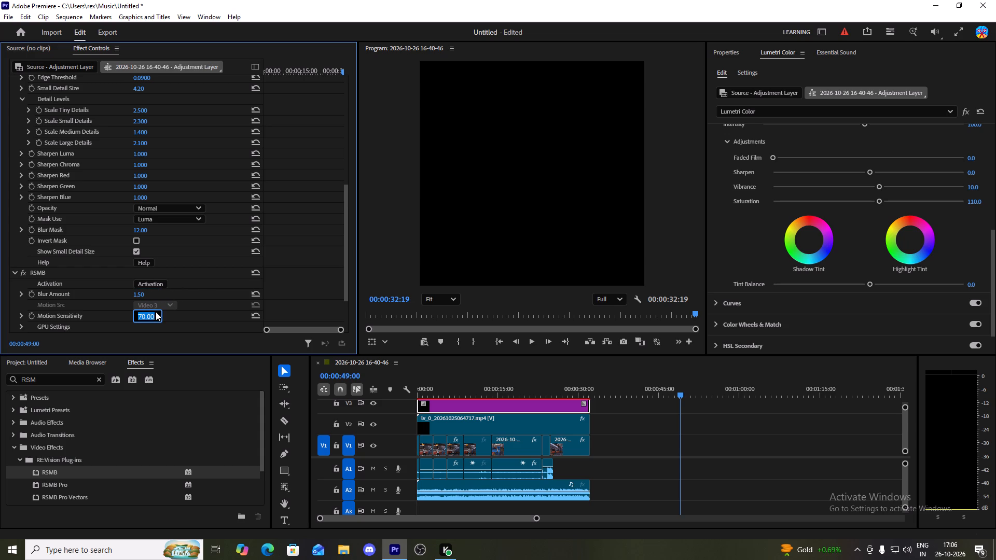
key("5")
key("0")
left_click_drag(347, 253, 355, 292)
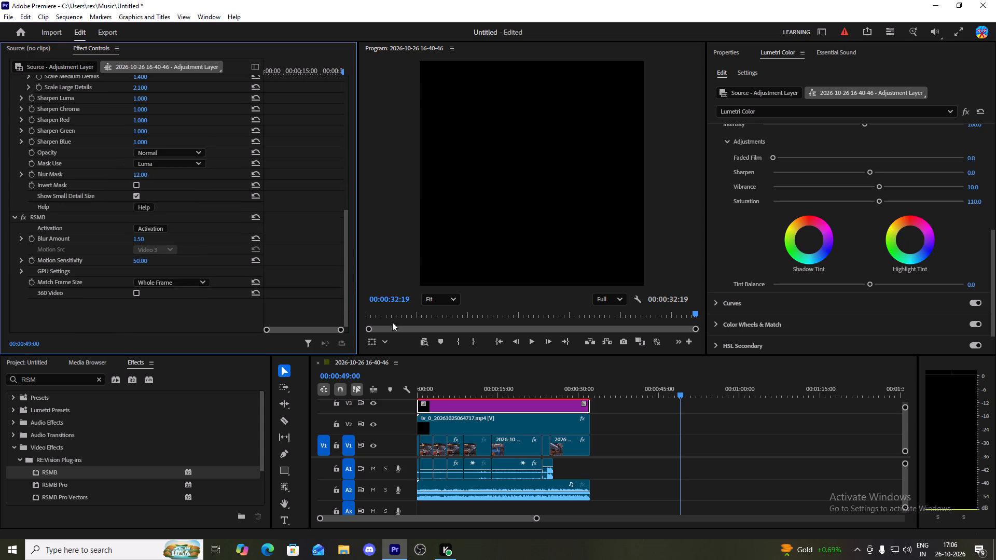
Deselect the adjustment layer, move the playhead to 00:00:25:54 to view the effects, and postpone the Sapphire plug-in update.
left_click(764, 413)
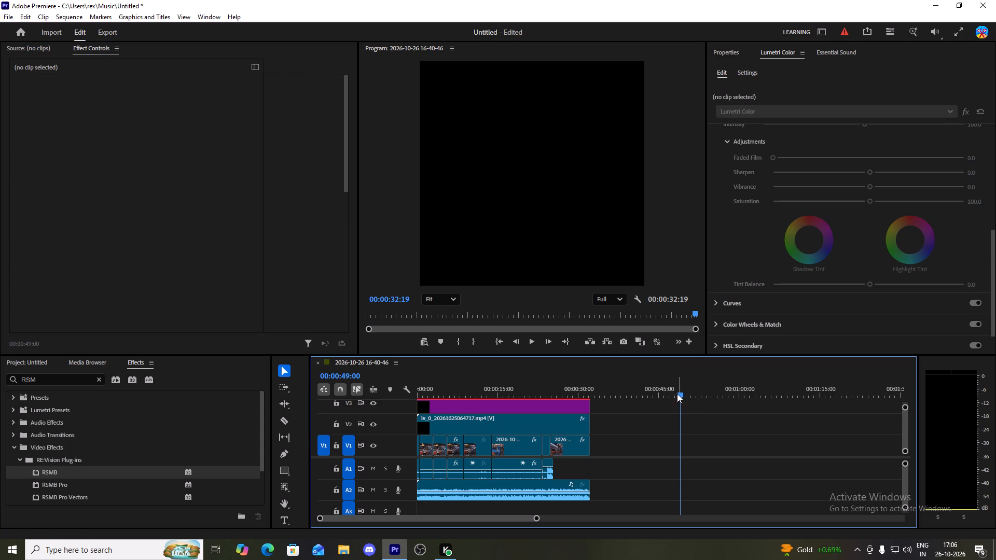
left_click_drag(683, 391, 558, 401)
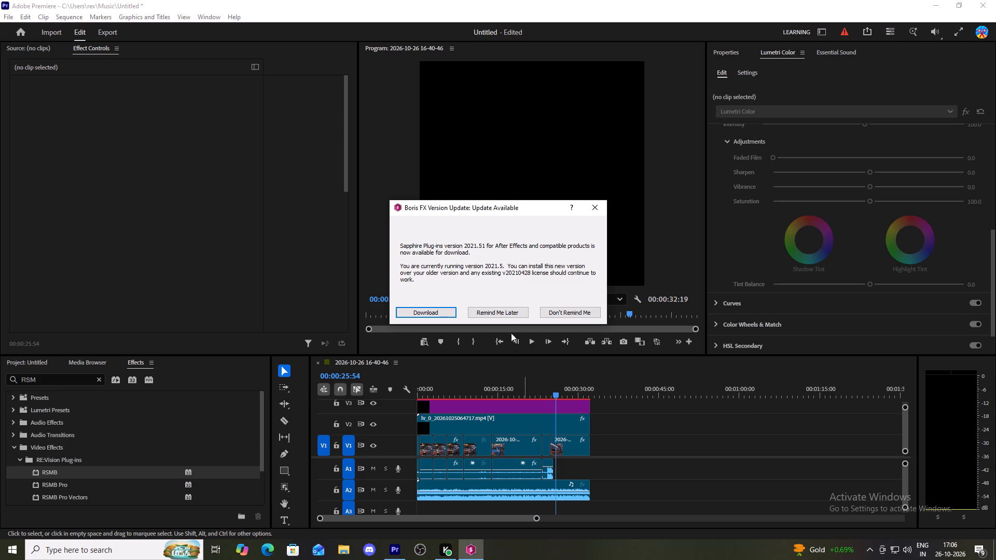
left_click(514, 309)
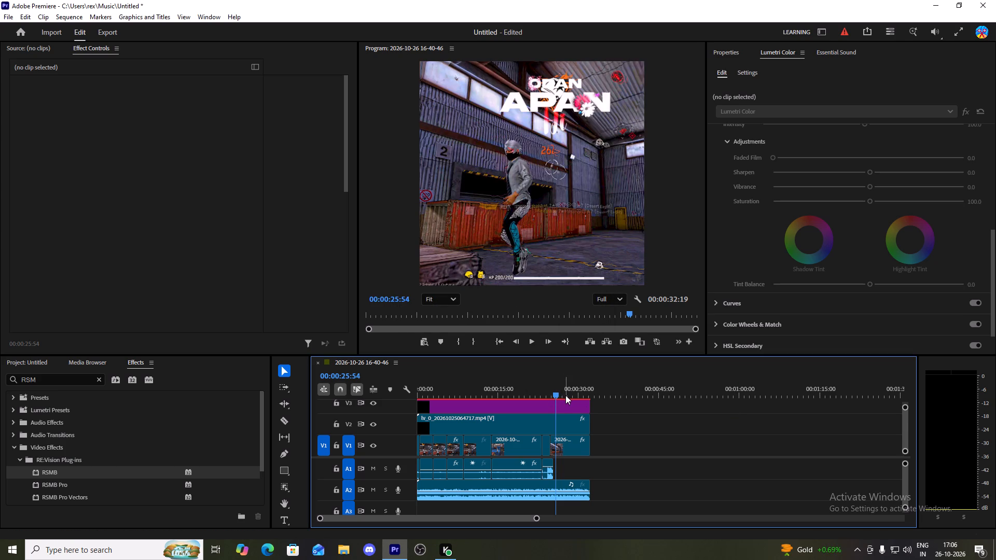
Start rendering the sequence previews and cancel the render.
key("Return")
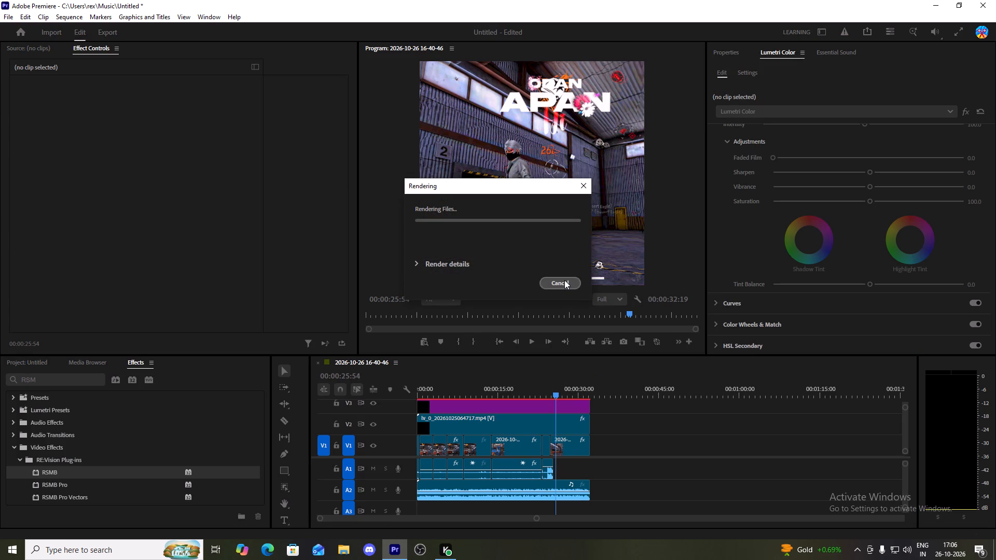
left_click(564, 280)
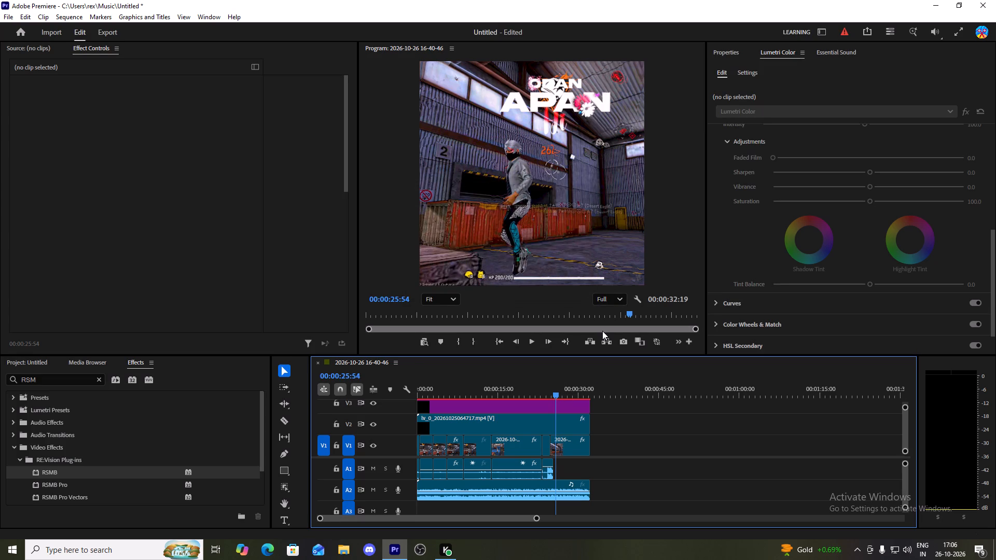
Save the project.
key("shift+s")
key("ctrl+s")
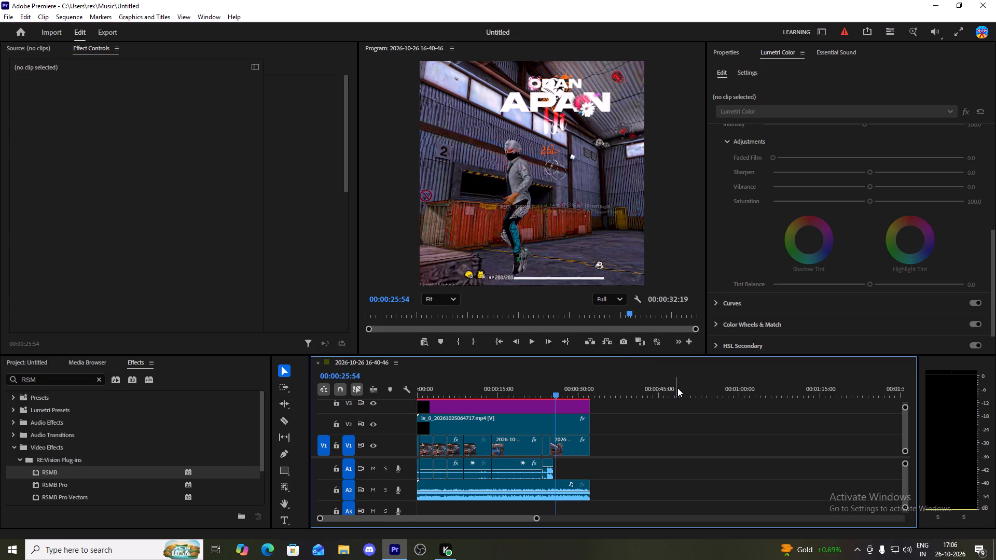
Start rendering the sequence previews.
key("Return")
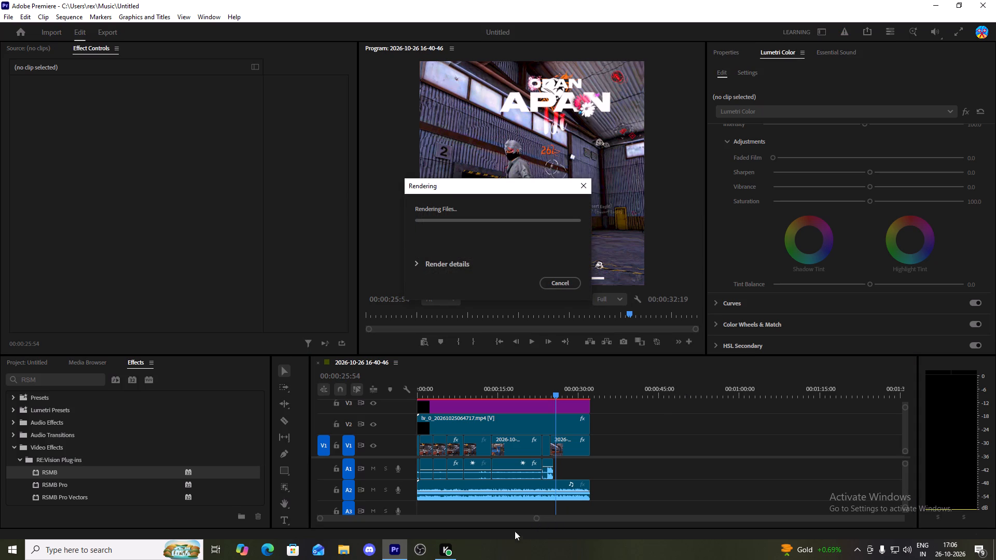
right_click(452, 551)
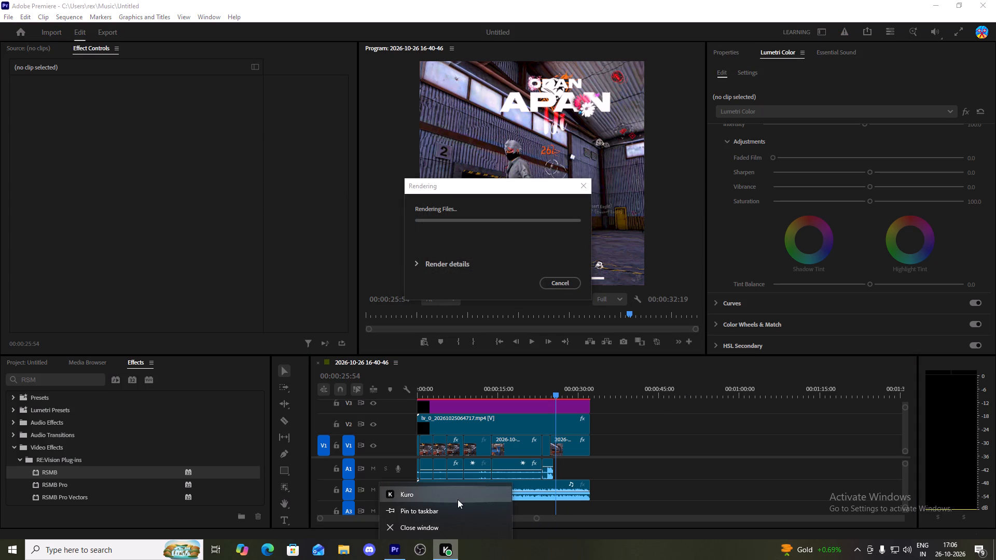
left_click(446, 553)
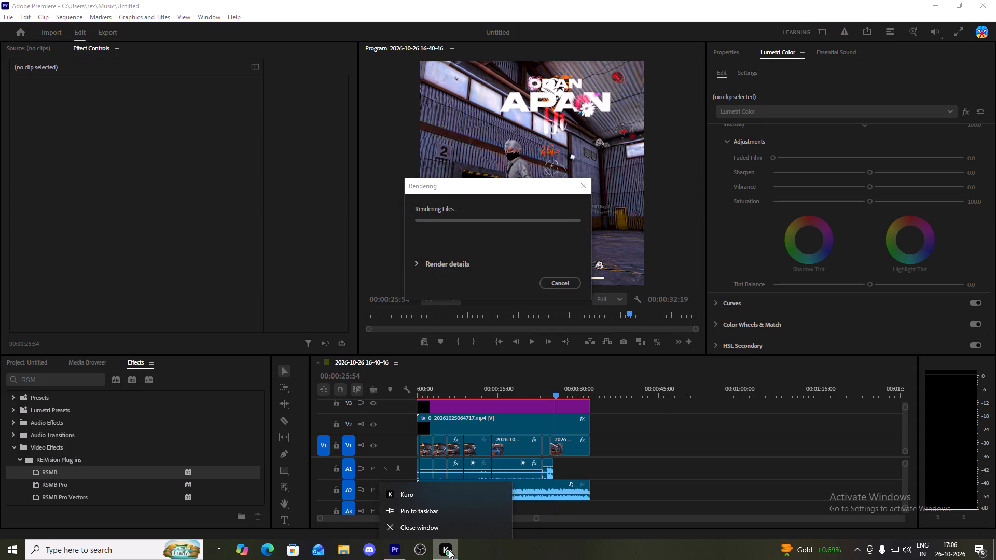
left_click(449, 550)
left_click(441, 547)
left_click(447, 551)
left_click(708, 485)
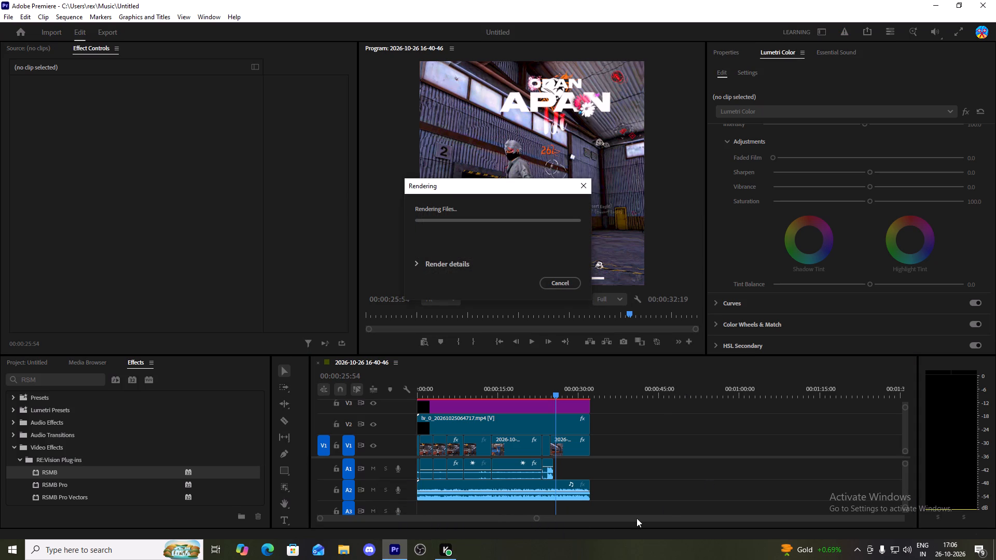
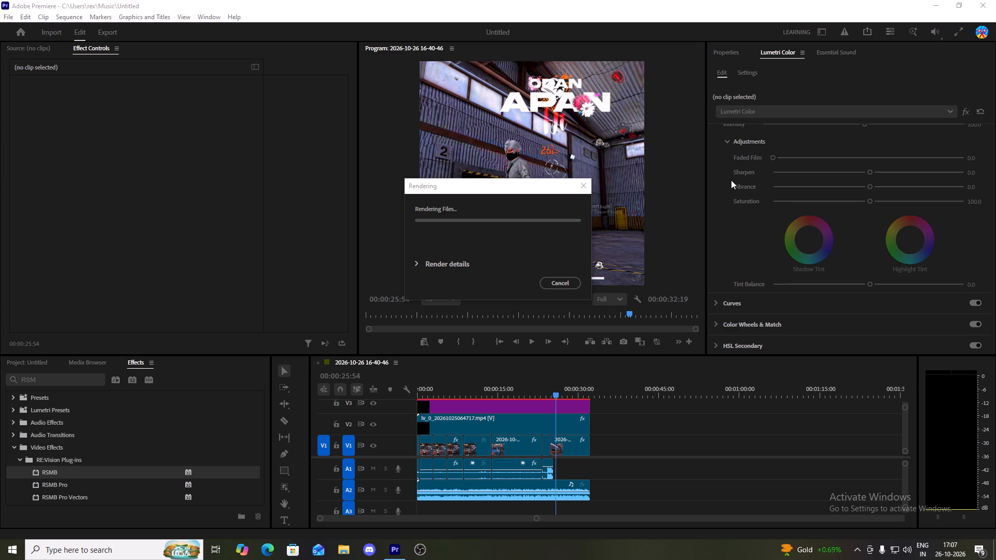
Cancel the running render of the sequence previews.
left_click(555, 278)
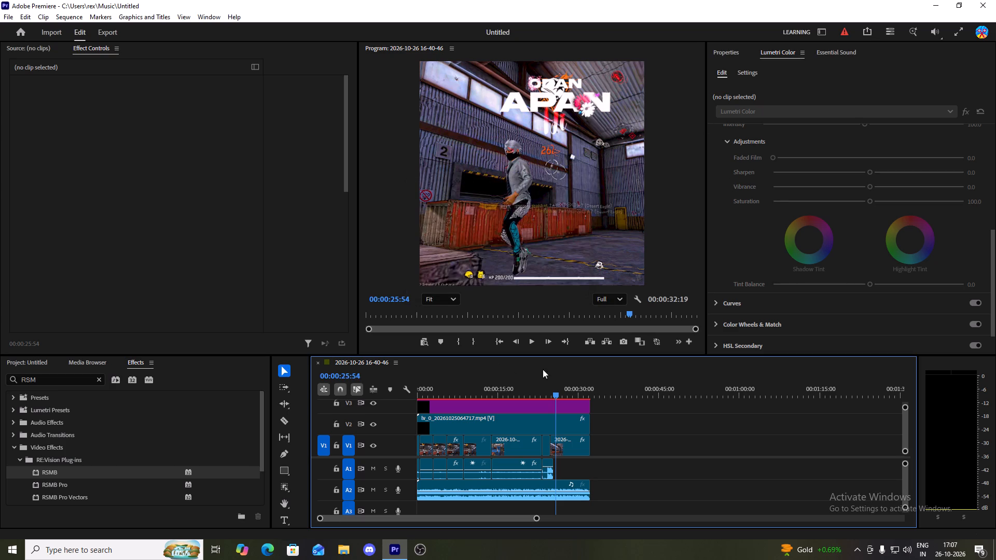
Play the sequence from 00:00:00:00 to review the edit, stopping playback at about 00:00:09:53.
left_click_drag(553, 393, 394, 385)
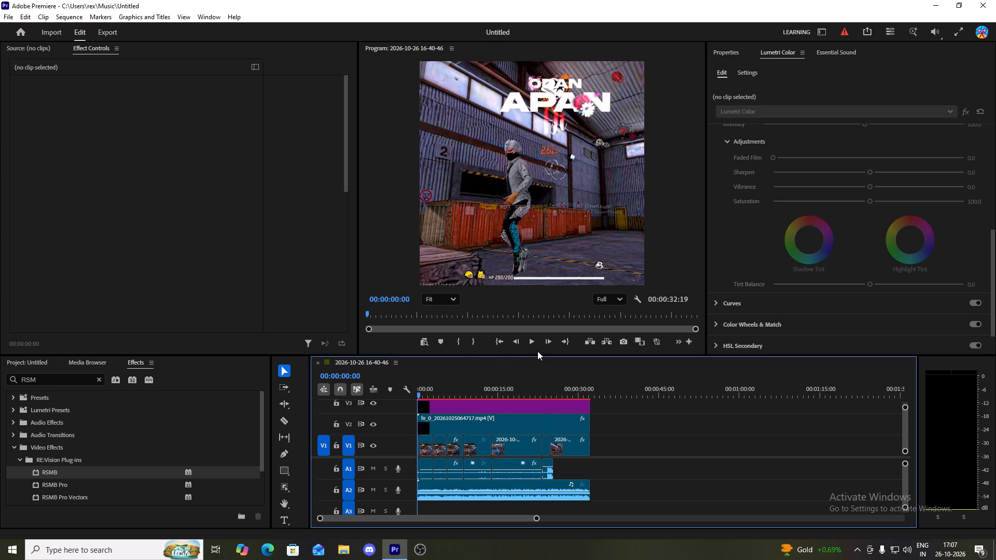
left_click(530, 338)
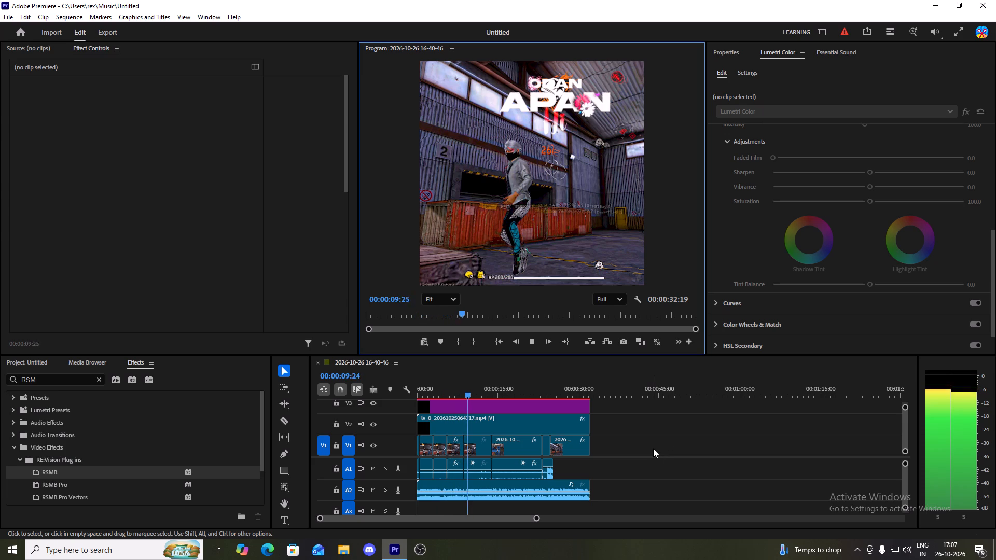
key("space")
Start rendering the sequence previews again.
key("Return")
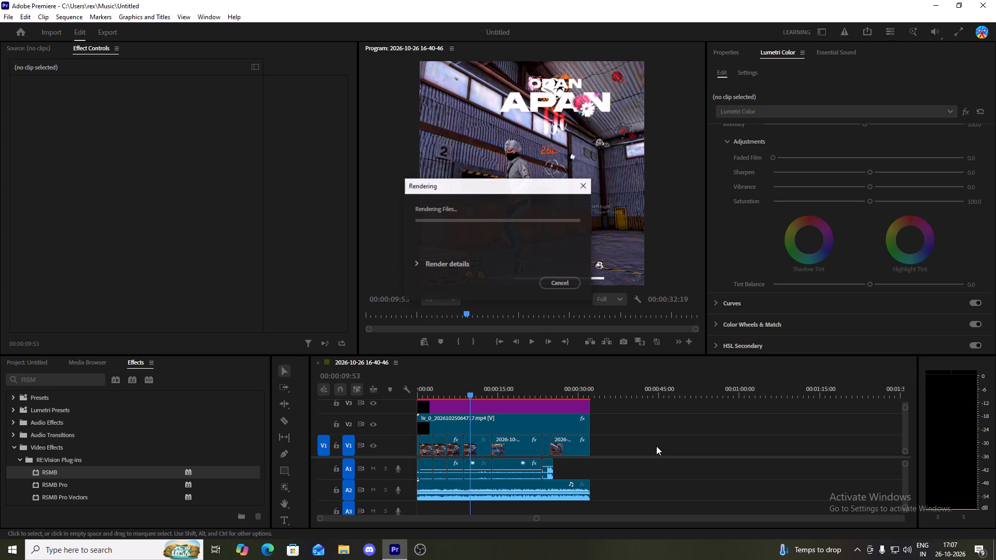